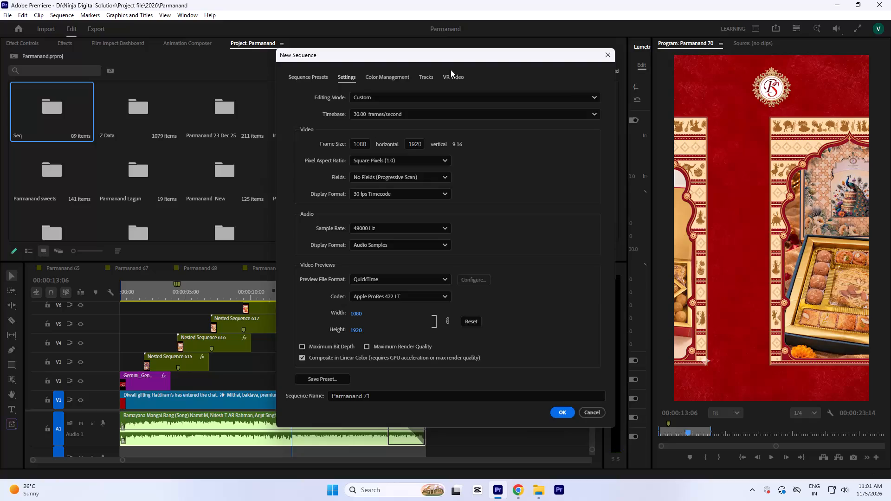
# Set the timebase of the new sequence Parmanand 71 to 30.00 frames/second.
pyautogui.moveTo(458, 54); pyautogui.dragTo(547, 55)
pyautogui.click(480, 396)
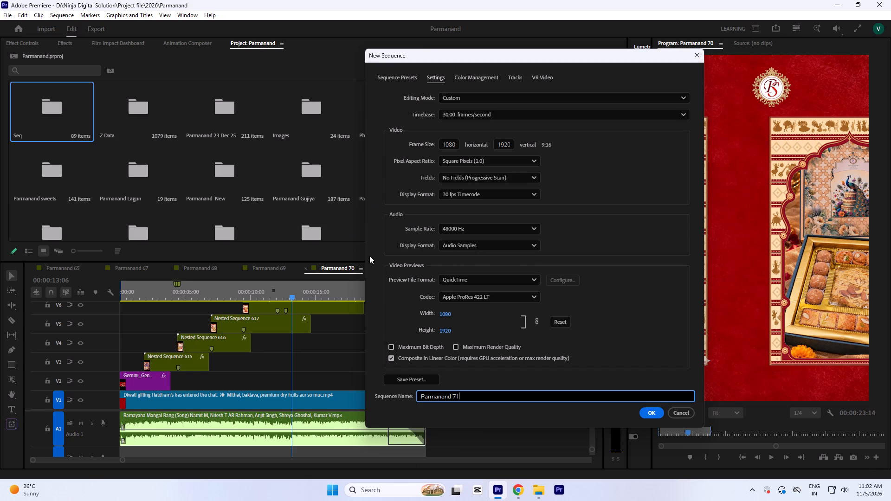
pyautogui.click(495, 113)
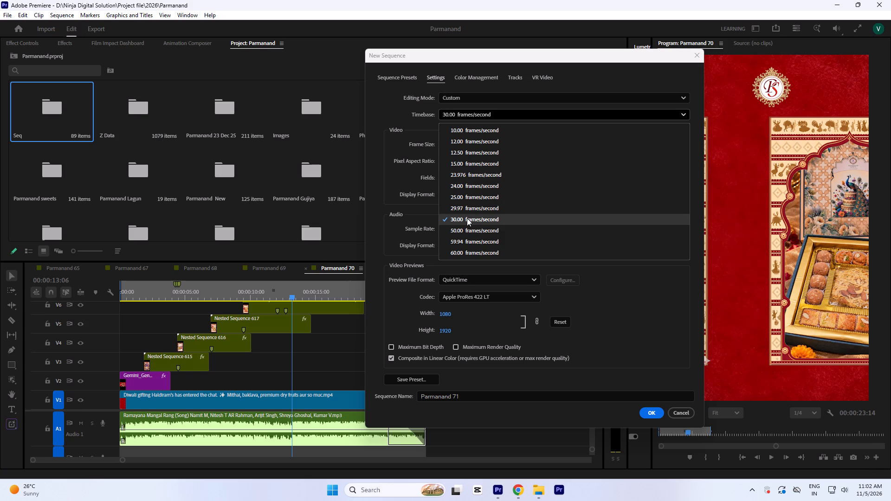
pyautogui.click(467, 218)
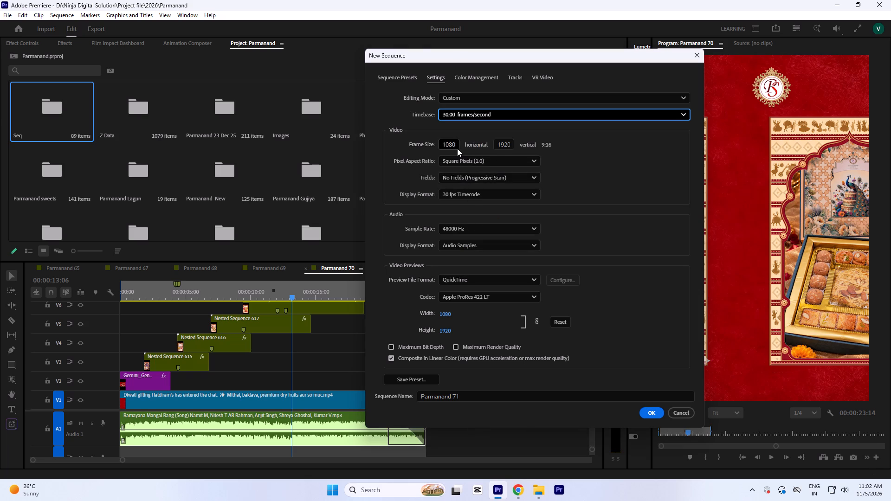
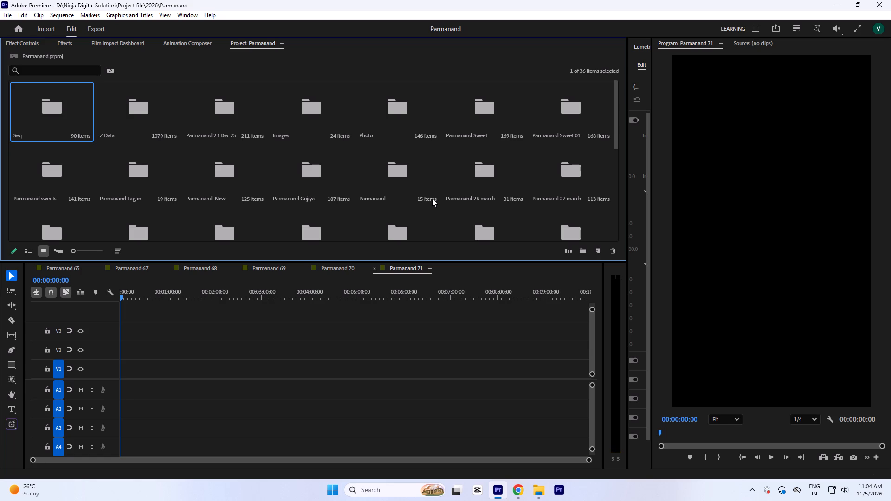
# Look through the edits of sequences Parmanand 70 and Parmanand 69, rendering Parmanand 69's previews for playback.
pyautogui.click(338, 270)
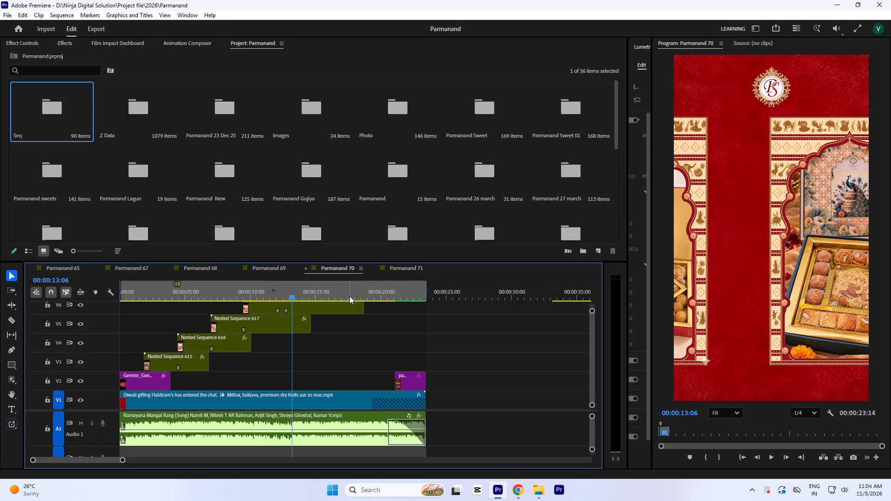
pyautogui.click(325, 300)
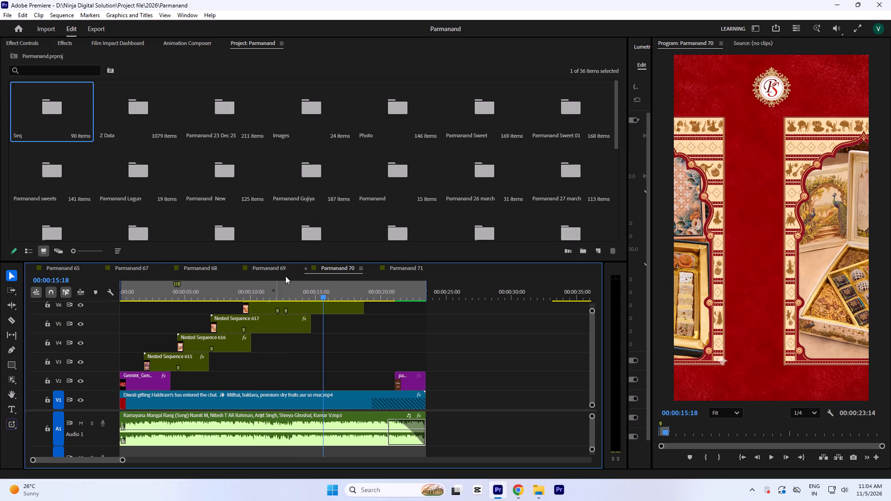
pyautogui.click(274, 270)
pyautogui.moveTo(220, 294); pyautogui.dragTo(227, 297)
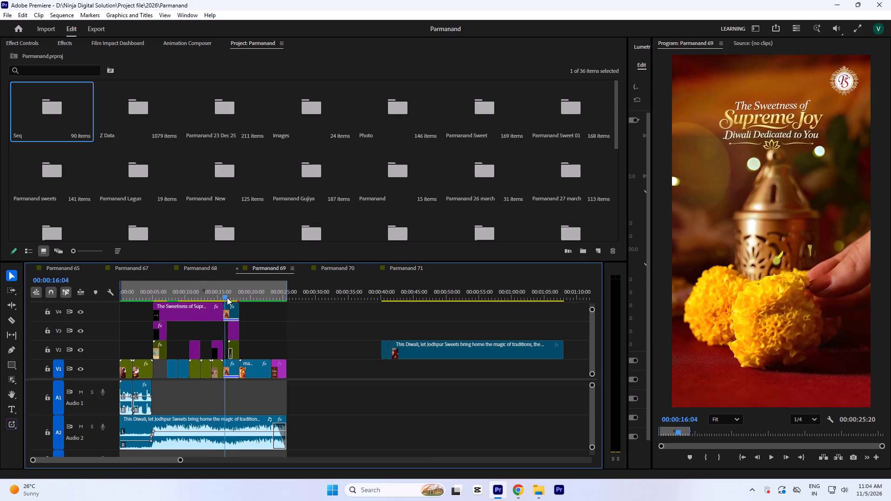
pyautogui.moveTo(227, 297); pyautogui.dragTo(231, 302)
pyautogui.press('Return')
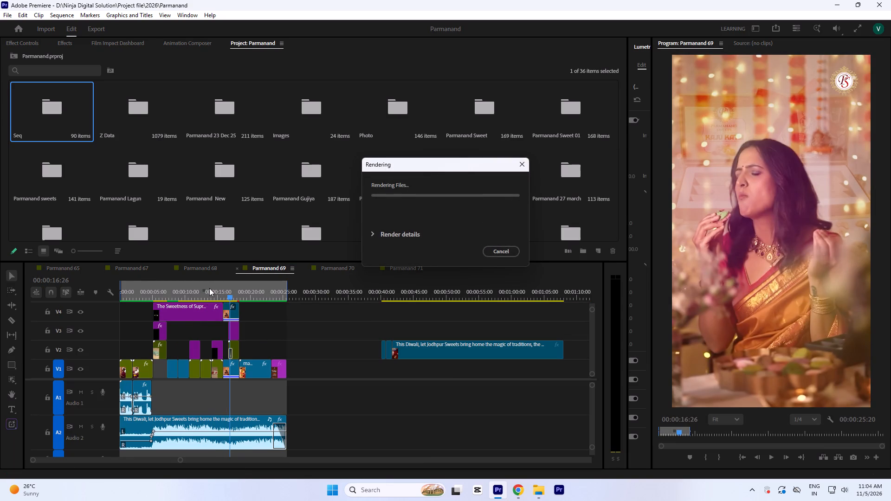
pyautogui.click(196, 290)
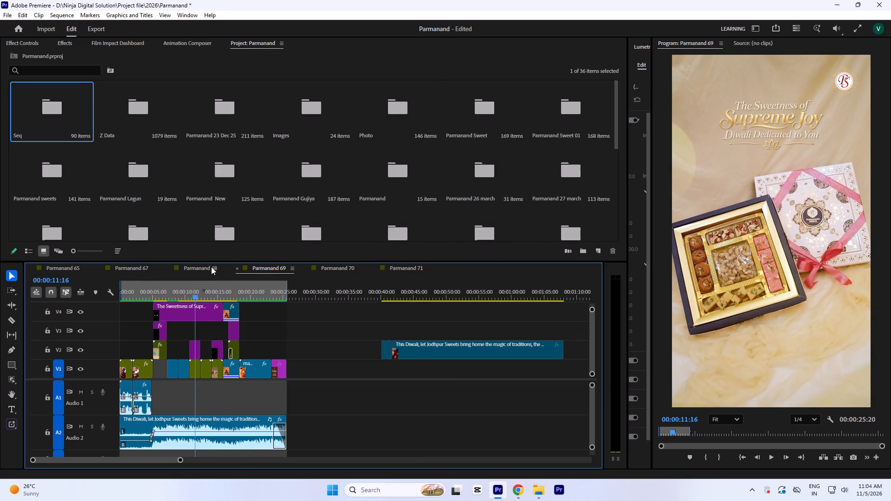
# Scrub through the Parmanand 68 sequence to examine its gift box shots and how they are arranged.
pyautogui.click(208, 267)
pyautogui.click(265, 299)
pyautogui.moveTo(283, 293); pyautogui.dragTo(305, 305)
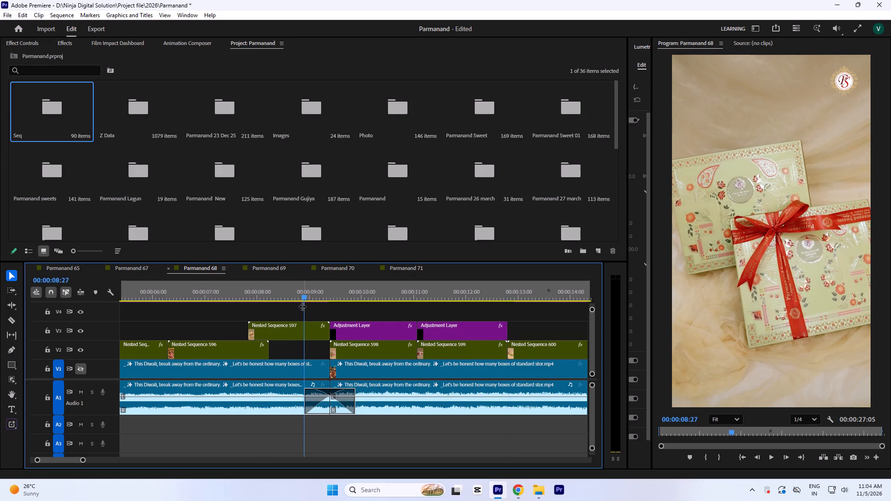
pyautogui.press('-')
pyautogui.press('-')
pyautogui.moveTo(205, 298); pyautogui.dragTo(371, 362)
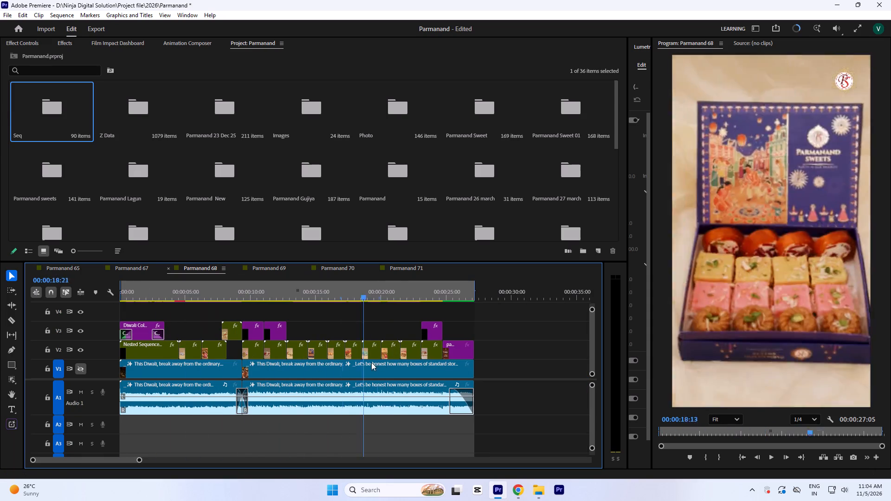
pyautogui.moveTo(371, 362); pyautogui.dragTo(398, 361)
# Examine the Parmanand 67 sequence at several points along its full timeline, keeping its place between Parmanand 65 and 68.
pyautogui.click(129, 270)
pyautogui.press('-')
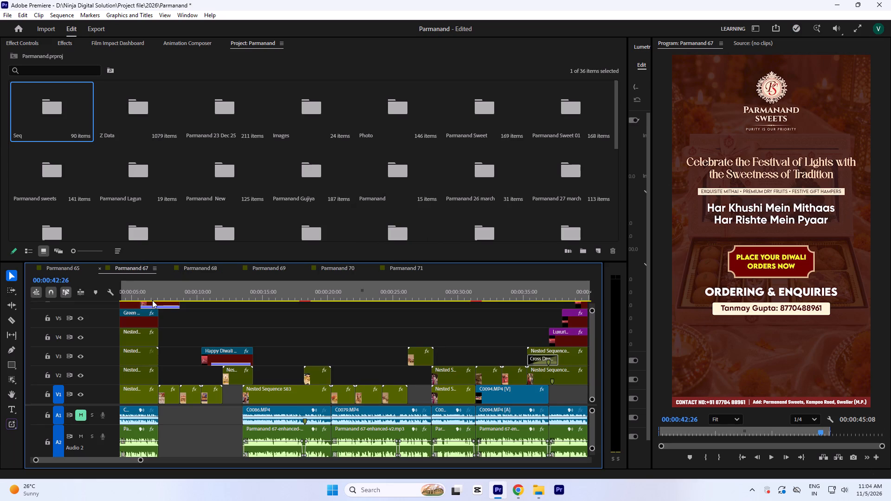
pyautogui.press('-')
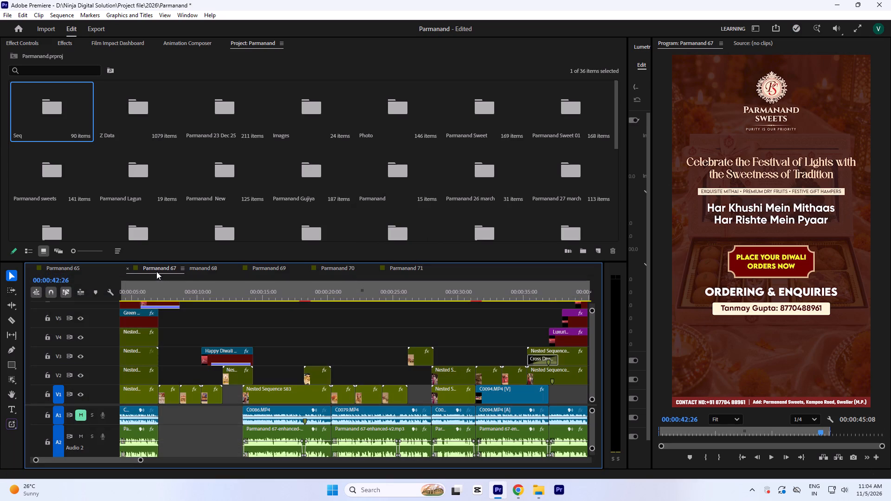
pyautogui.click(155, 271)
pyautogui.click(262, 290)
pyautogui.press('-')
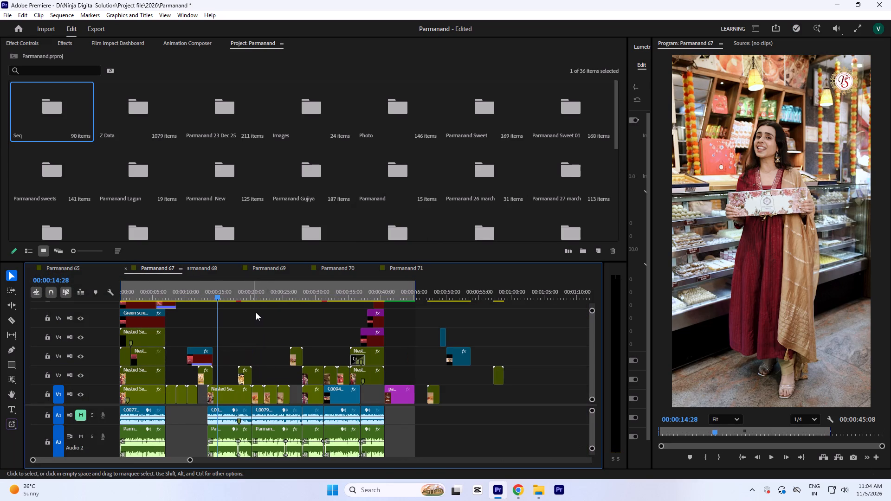
pyautogui.click(285, 302)
pyautogui.click(266, 289)
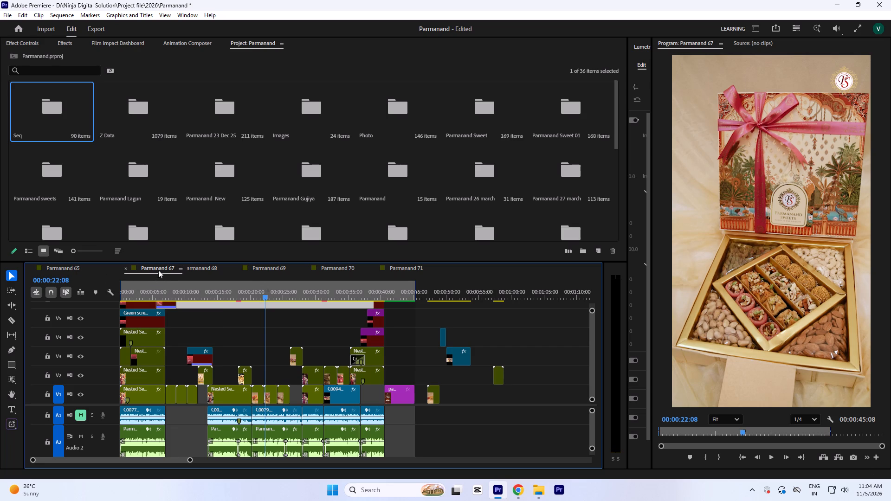
pyautogui.moveTo(159, 270); pyautogui.dragTo(124, 266)
# Scrub through the Parmanand 65 sequence to examine its footage and render its previews for playback.
pyautogui.click(67, 270)
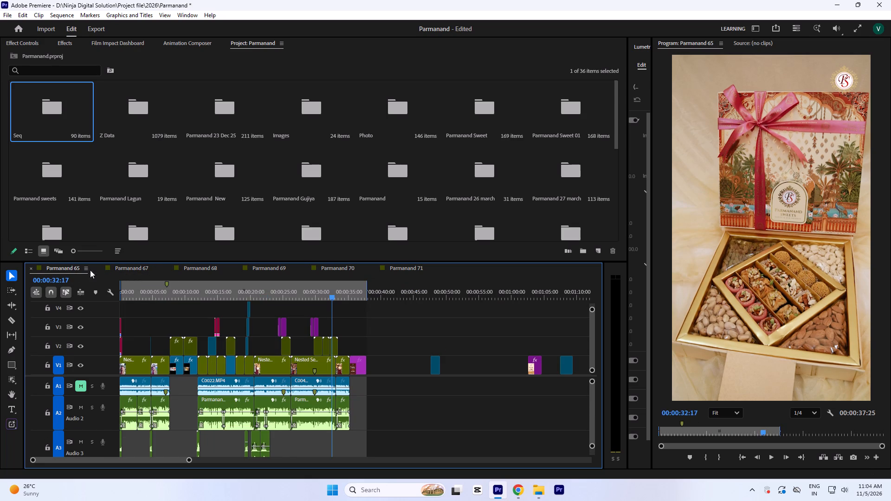
pyautogui.click(241, 288)
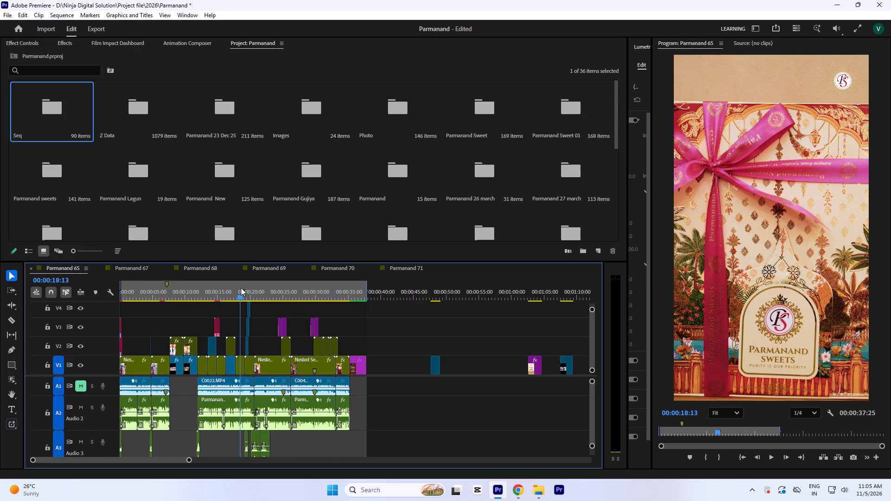
pyautogui.click(202, 291)
pyautogui.moveTo(198, 291); pyautogui.dragTo(187, 302)
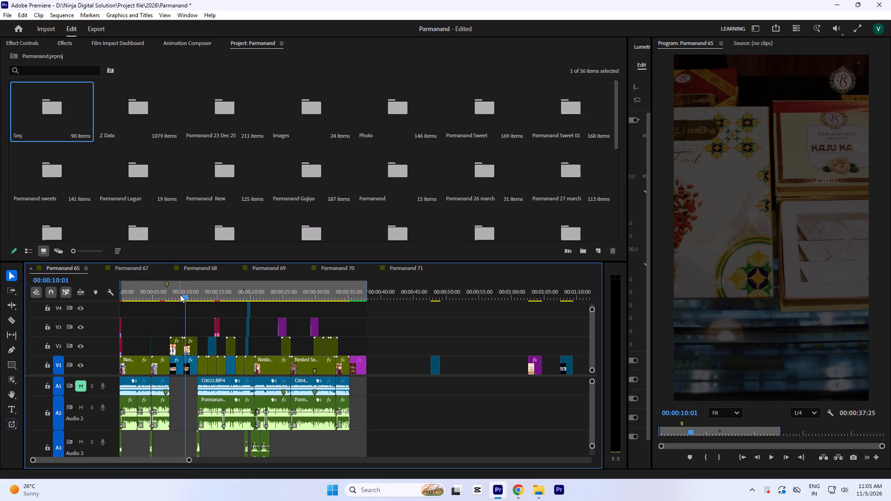
pyautogui.moveTo(185, 296); pyautogui.dragTo(175, 306)
pyautogui.click(162, 293)
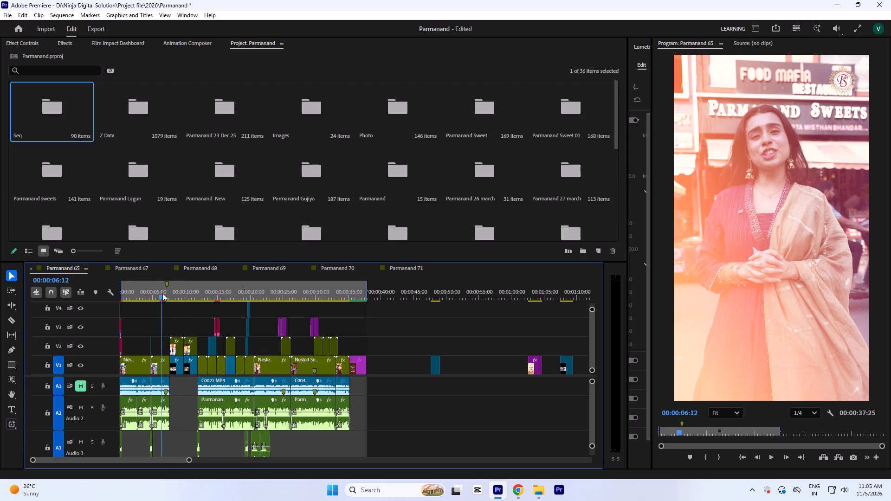
pyautogui.moveTo(180, 291); pyautogui.dragTo(254, 319)
pyautogui.press('Return')
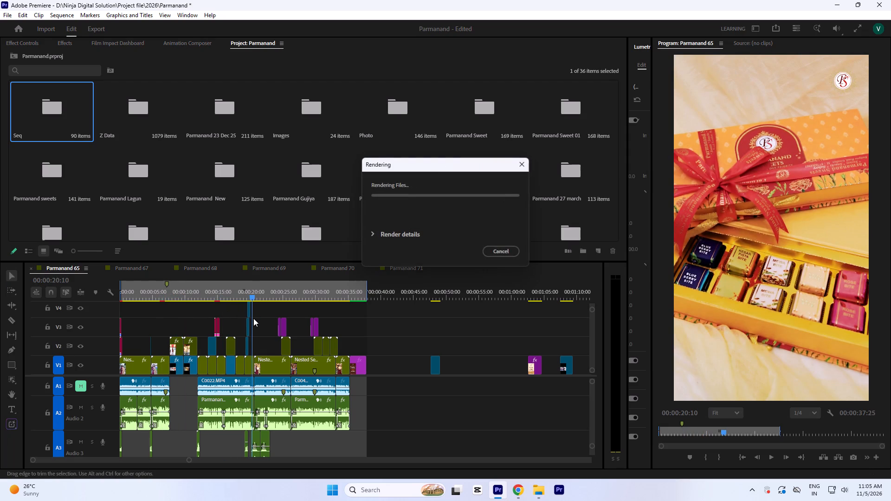
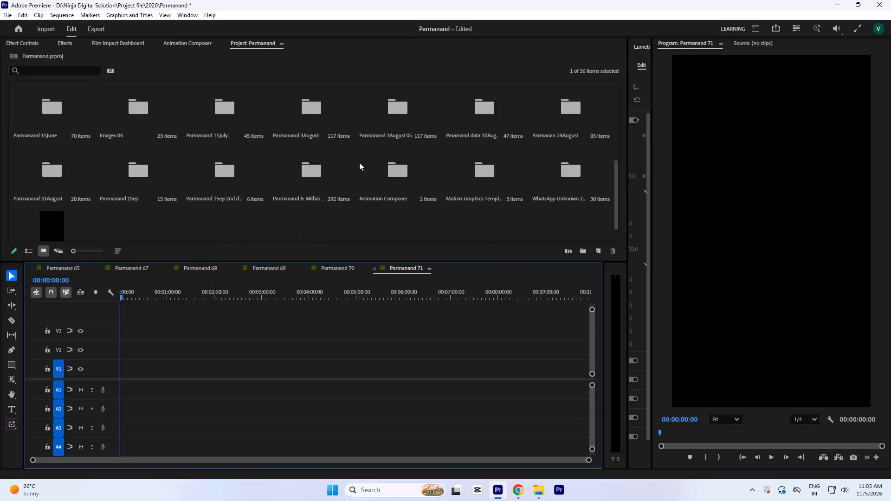
# Bring up the Parmanand 70 sequence and open the Parmanand & Mithai lab 21Oct bin to view its footage.
pyautogui.scroll(-2, 346, 191)
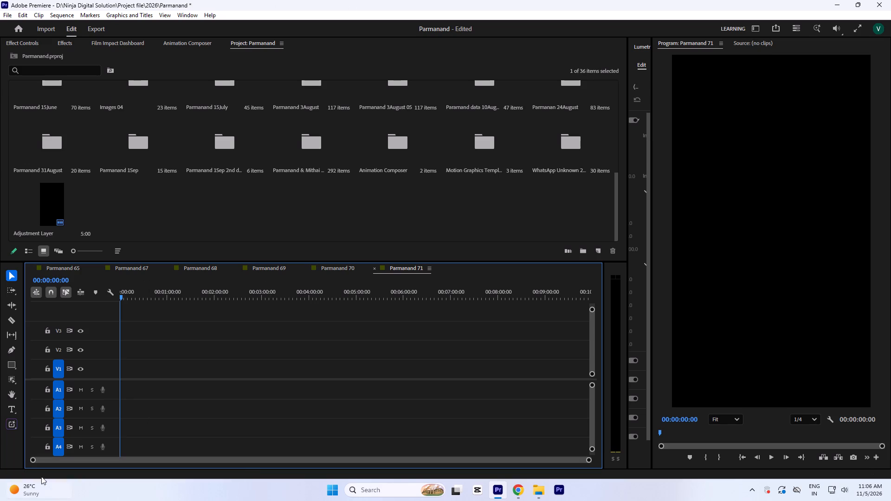
pyautogui.click(338, 268)
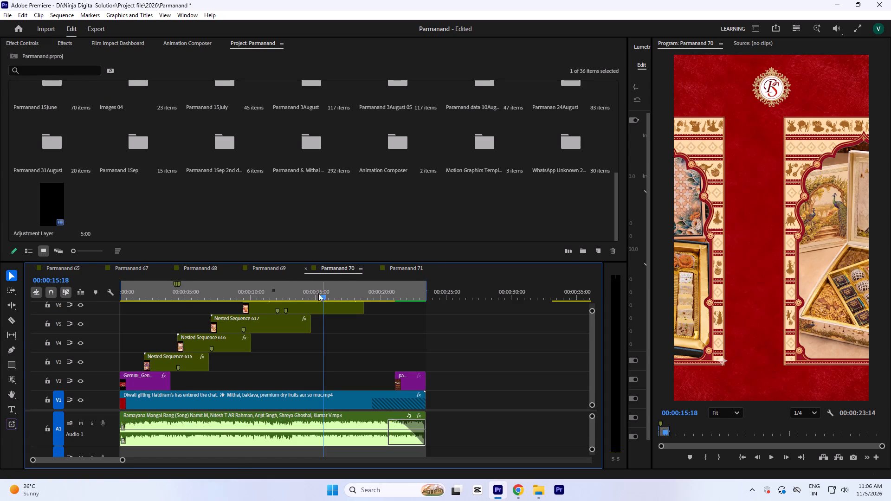
pyautogui.scroll(4, 315, 158)
pyautogui.scroll(4, 256, 140)
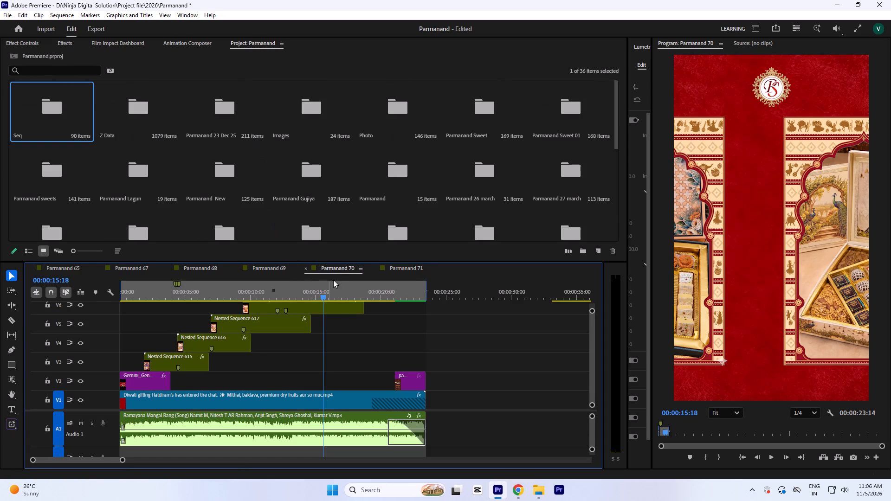
pyautogui.scroll(-7, 302, 158)
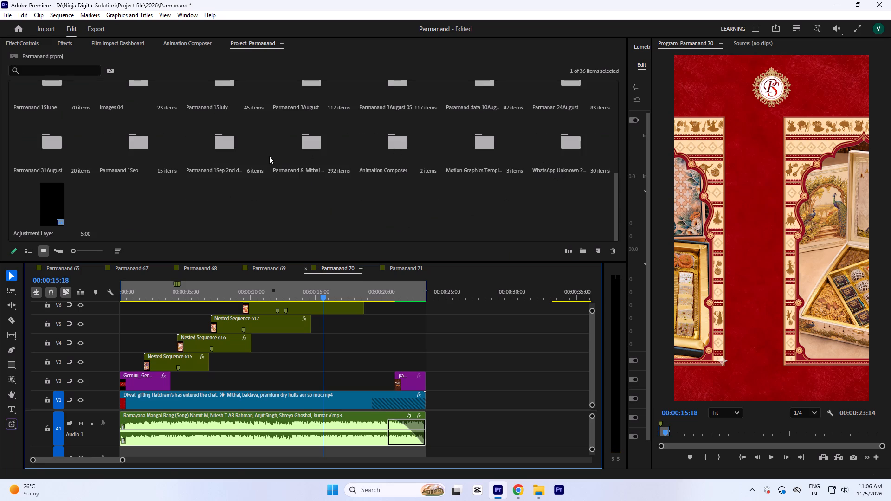
pyautogui.doubleClick(303, 142)
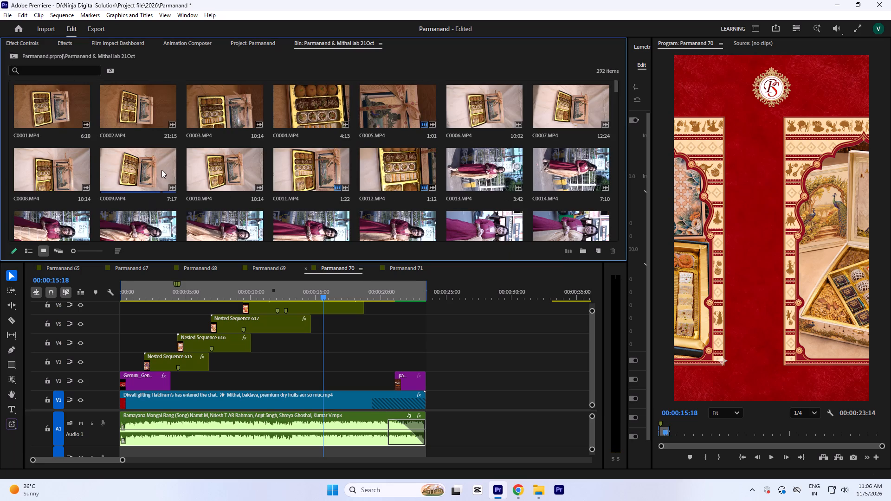
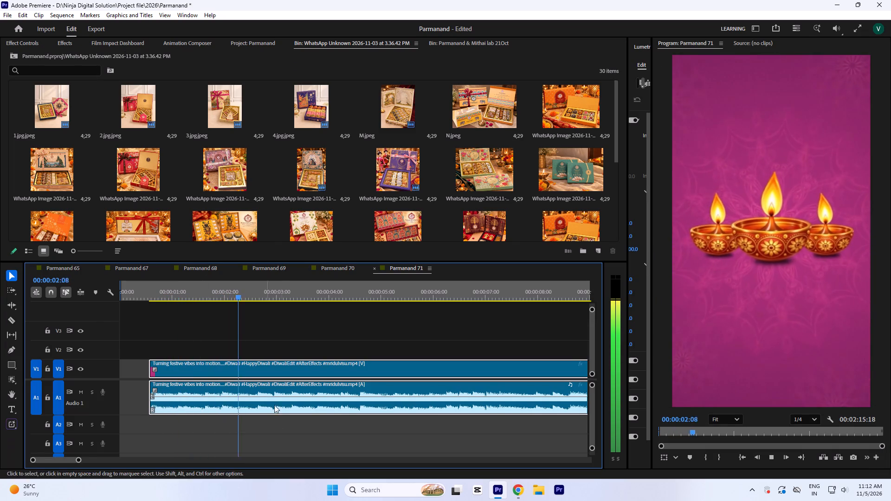
pyautogui.press('-')
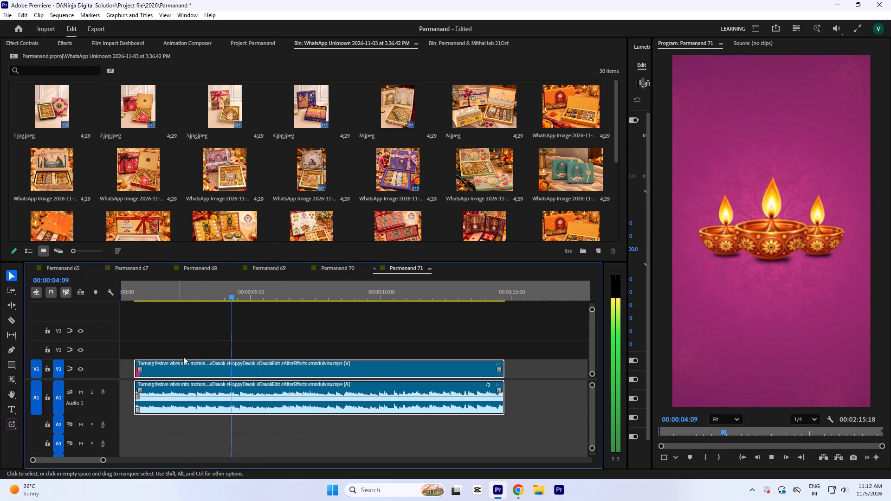
pyautogui.press('space')
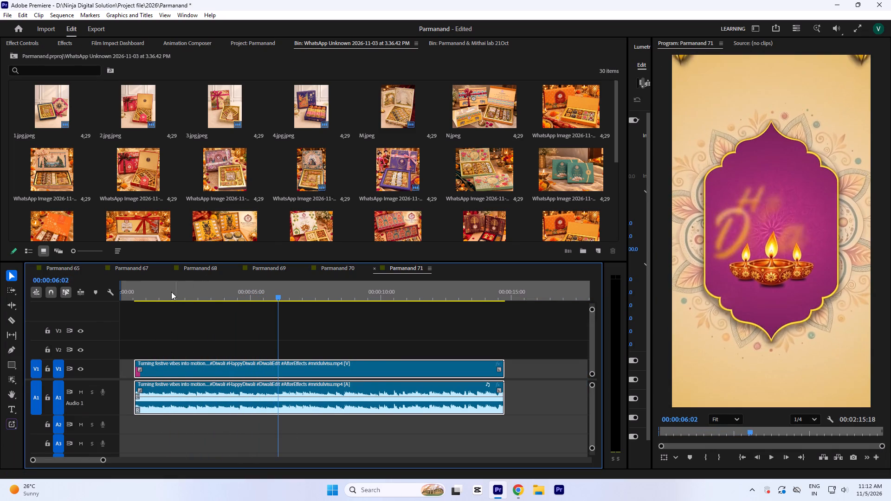
pyautogui.click(139, 295)
pyautogui.press('space')
pyautogui.press('space')
pyautogui.moveTo(140, 295); pyautogui.dragTo(127, 313)
pyautogui.press('space')
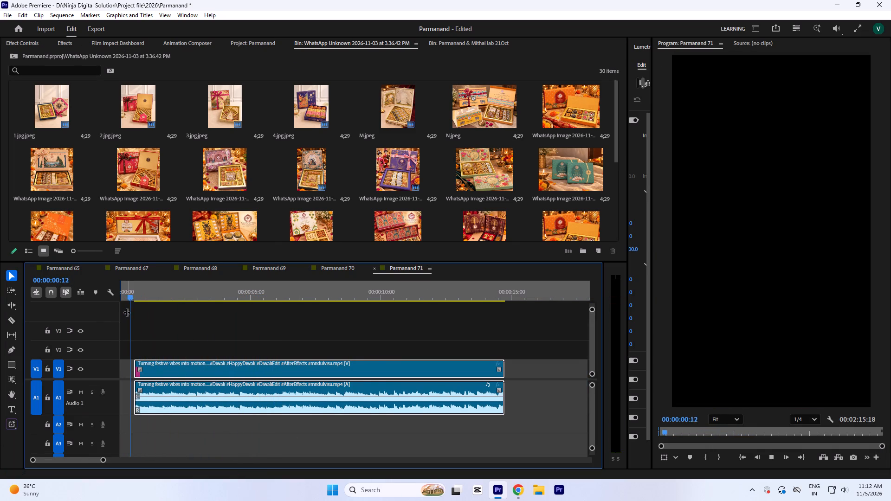
pyautogui.press('space')
# Examine the opening diya zoom frame by frame around the first second and compare it with the audio waveform.
pyautogui.moveTo(130, 304); pyautogui.dragTo(135, 315)
pyautogui.moveTo(141, 303); pyautogui.dragTo(137, 310)
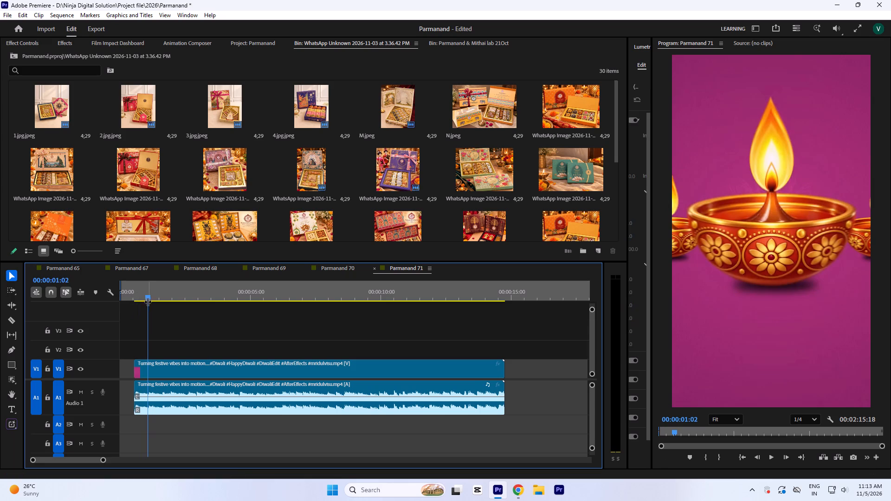
pyautogui.moveTo(148, 302); pyautogui.dragTo(142, 318)
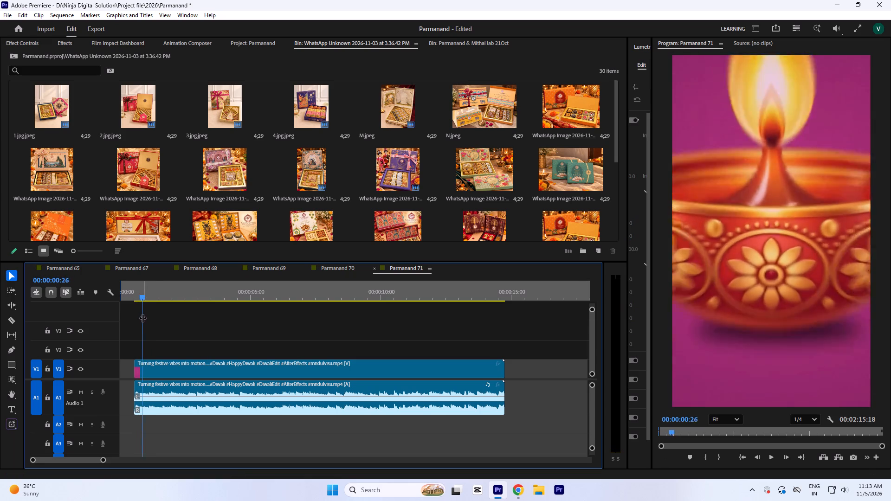
pyautogui.moveTo(142, 318); pyautogui.dragTo(142, 319)
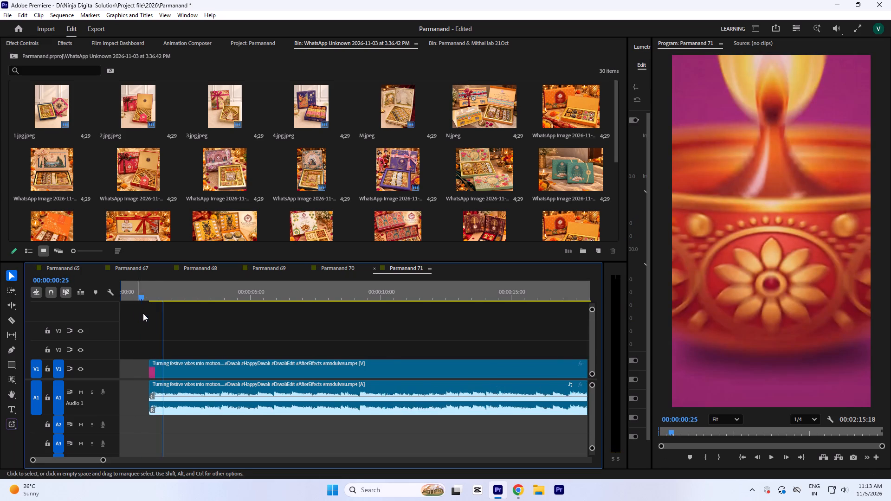
pyautogui.press('=')
pyautogui.press('=')
pyautogui.click(173, 293)
pyautogui.press('space')
pyautogui.press('space')
pyautogui.press('=')
pyautogui.press('=')
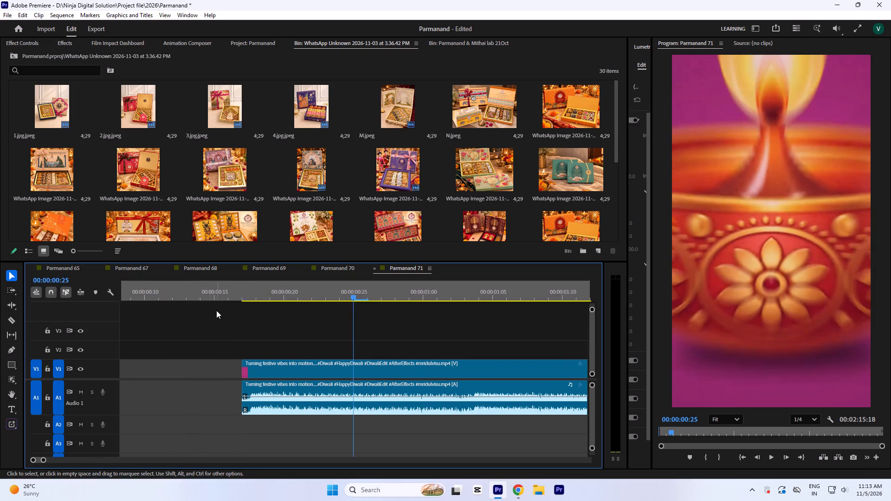
pyautogui.press('=')
pyautogui.moveTo(238, 294); pyautogui.dragTo(310, 332)
pyautogui.click(269, 368)
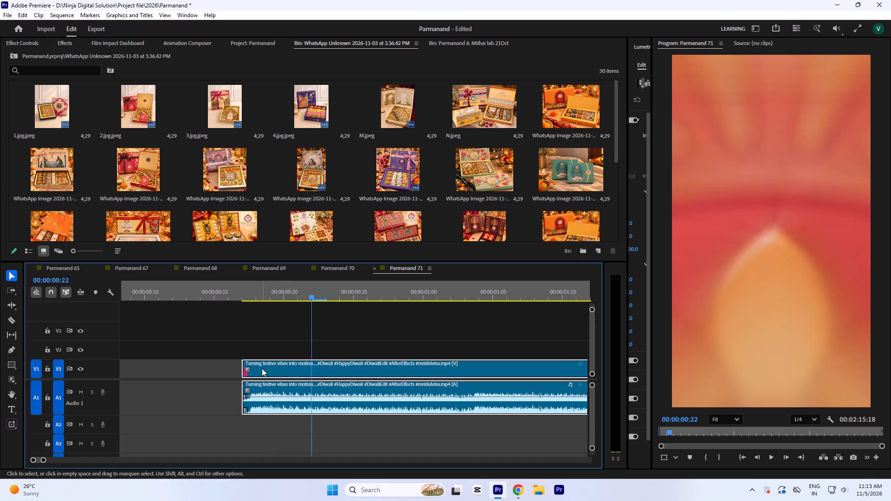
pyautogui.press('space')
pyautogui.press('space')
pyautogui.press('-')
pyautogui.press('-')
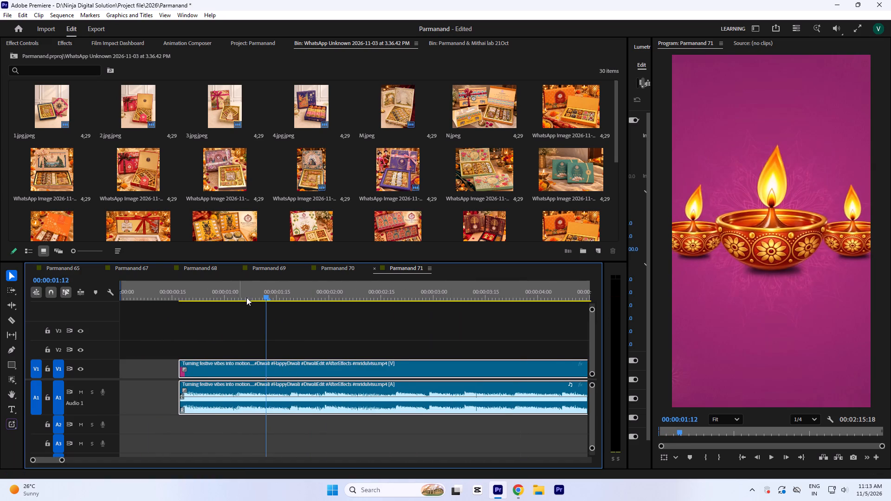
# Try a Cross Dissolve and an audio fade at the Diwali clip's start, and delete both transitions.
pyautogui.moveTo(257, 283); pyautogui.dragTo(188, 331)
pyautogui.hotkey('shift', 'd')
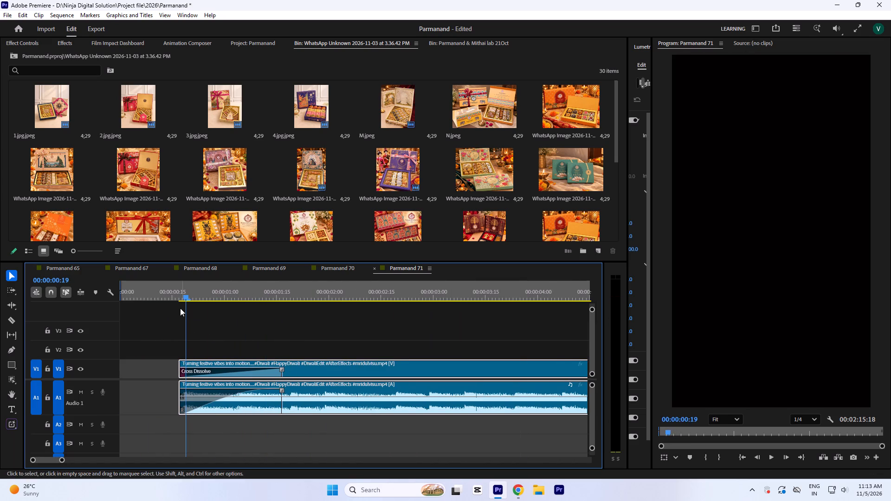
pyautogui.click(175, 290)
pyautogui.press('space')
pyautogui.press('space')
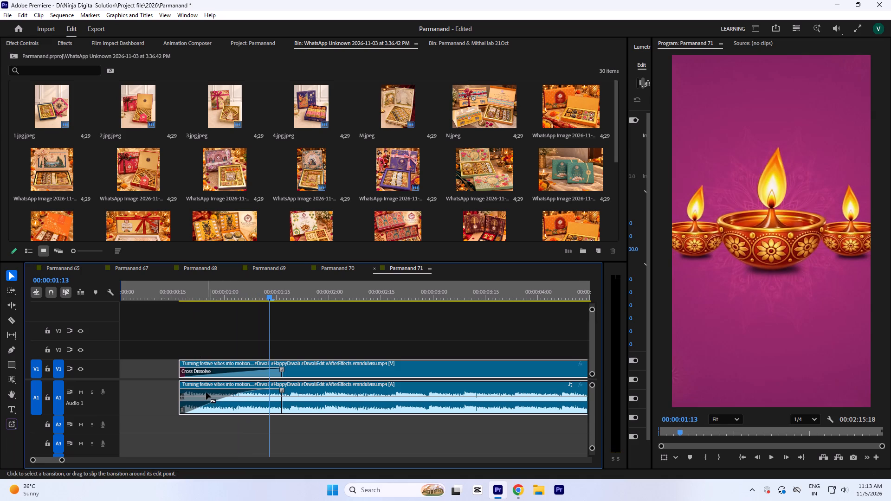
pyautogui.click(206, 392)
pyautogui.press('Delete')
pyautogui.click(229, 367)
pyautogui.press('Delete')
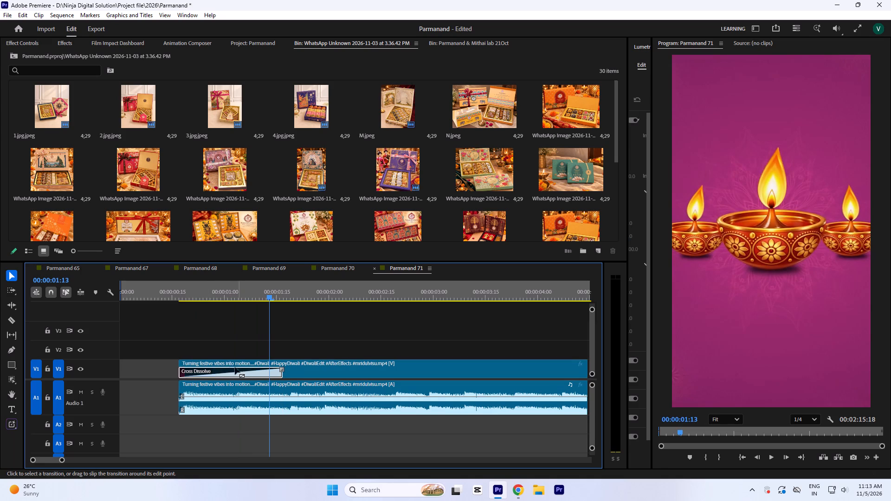
# Unlink the Diwali clip's video from its audio and trim only the video's start to 00:00:00:29, playing back the opening.
pyautogui.click(219, 305)
pyautogui.click(222, 298)
pyautogui.press('space')
pyautogui.press('space')
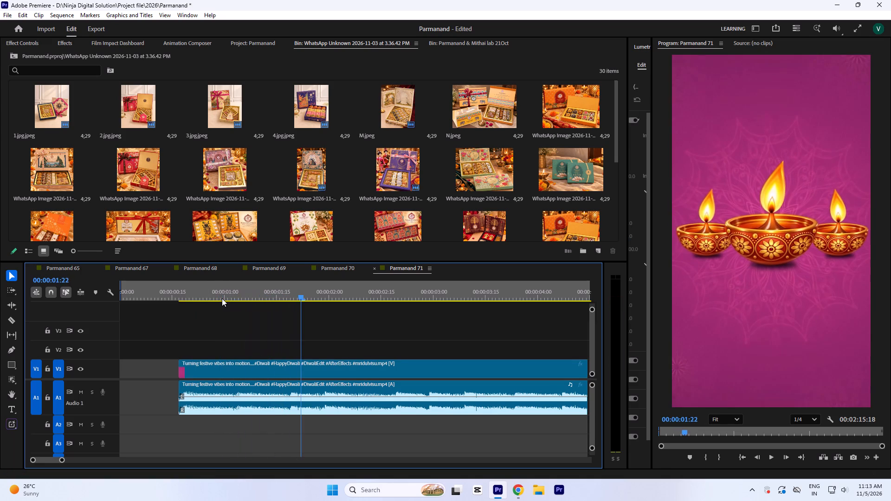
pyautogui.press('-')
pyautogui.press('space')
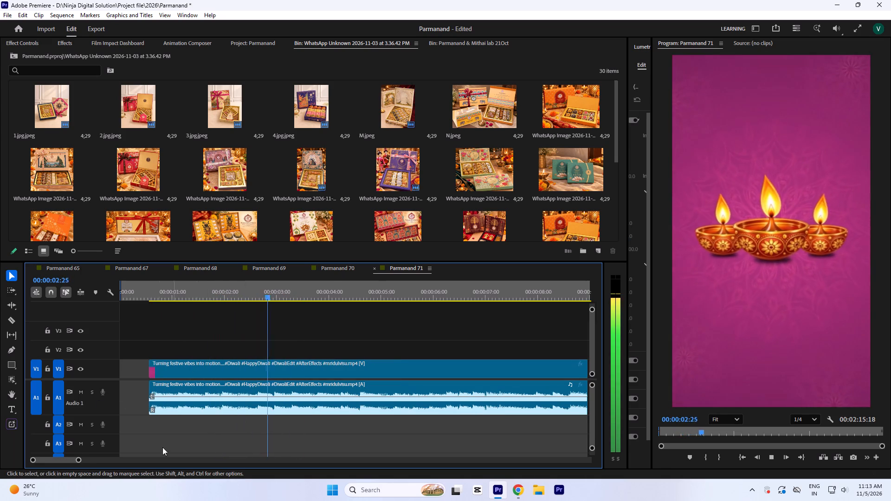
pyautogui.press('space')
pyautogui.moveTo(196, 298); pyautogui.dragTo(169, 327)
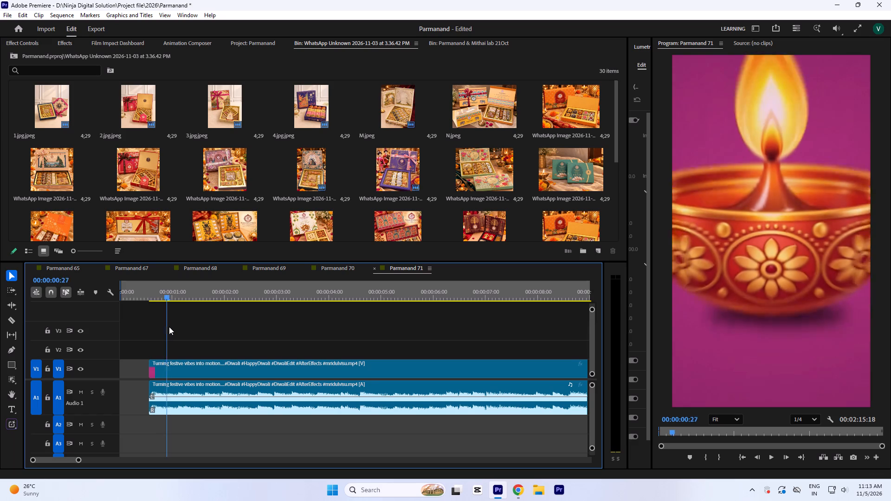
pyautogui.moveTo(169, 327); pyautogui.dragTo(172, 334)
pyautogui.click(176, 366)
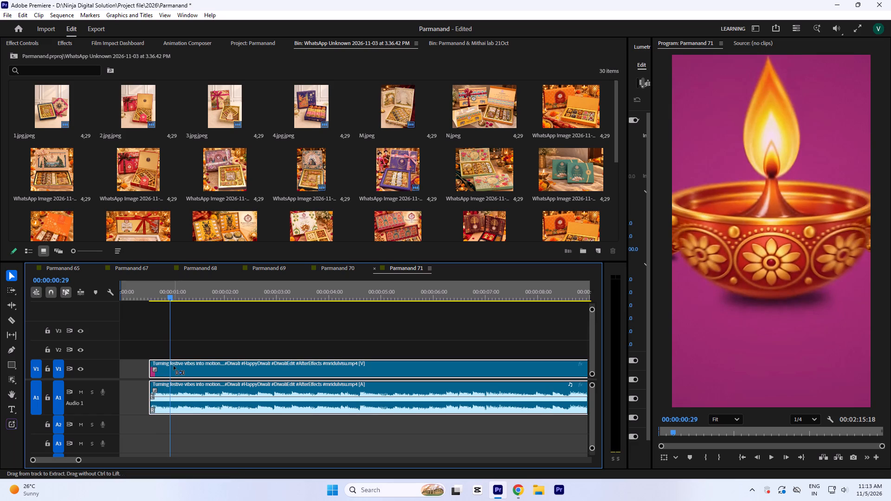
pyautogui.hotkey('ctrl', 'l')
pyautogui.moveTo(147, 371); pyautogui.dragTo(168, 373)
pyautogui.press('space')
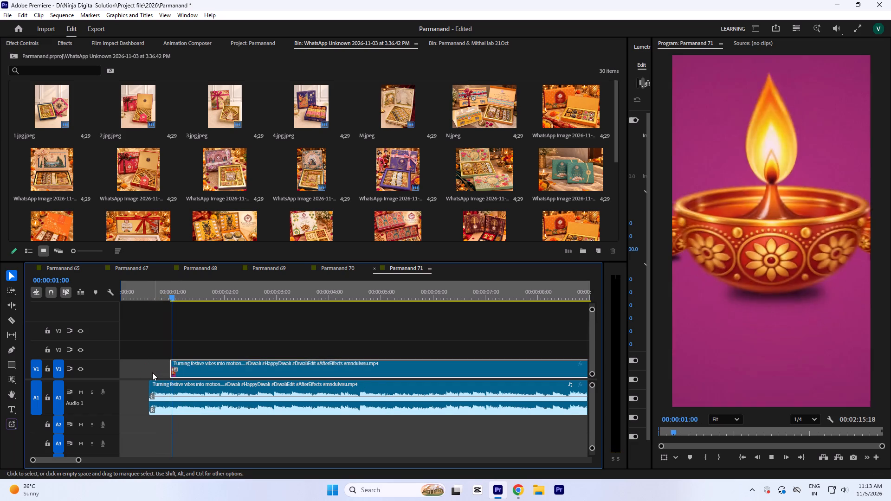
# Move the trimmed Diwali video 12 frames earlier on V1 to line up with the start of its audio, and play the opening.
pyautogui.press('space')
pyautogui.moveTo(205, 372); pyautogui.dragTo(183, 373)
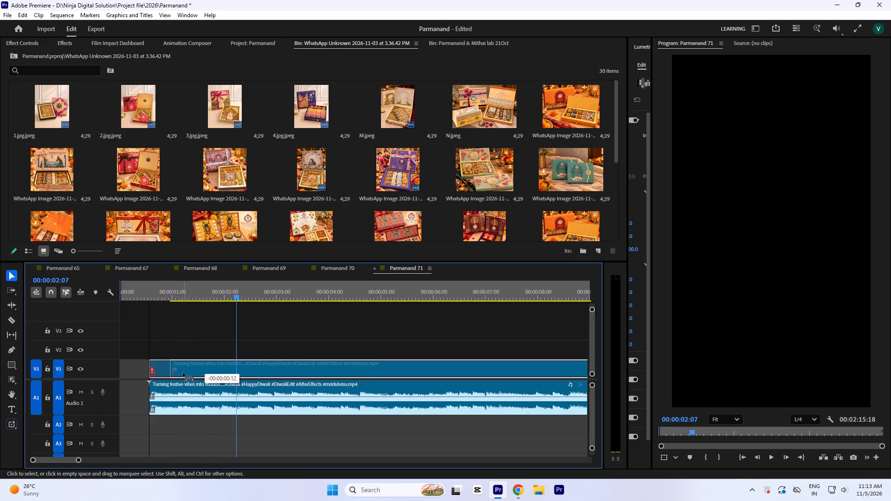
pyautogui.moveTo(183, 373); pyautogui.dragTo(182, 373)
pyautogui.click(146, 290)
pyautogui.press('space')
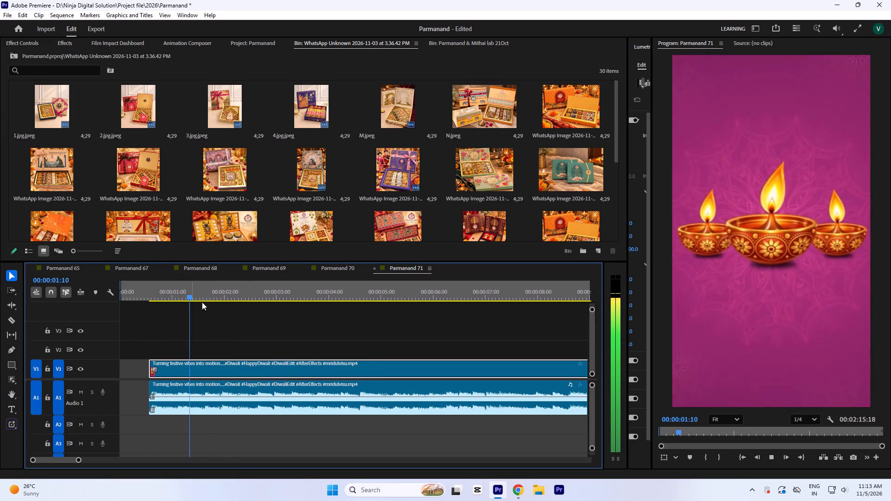
pyautogui.press('space')
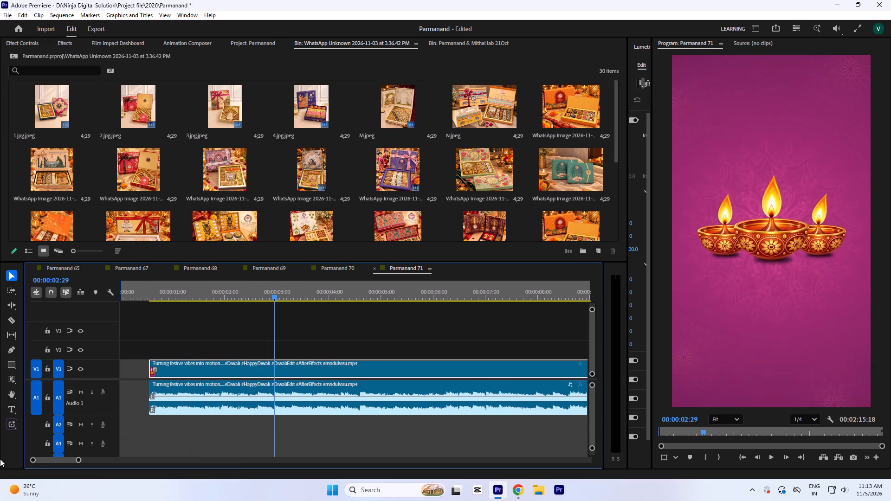
# Play the Diwali clip from its start through to the Happy Diwali title, and replay the opening diyas.
pyautogui.press('-')
pyautogui.press('space')
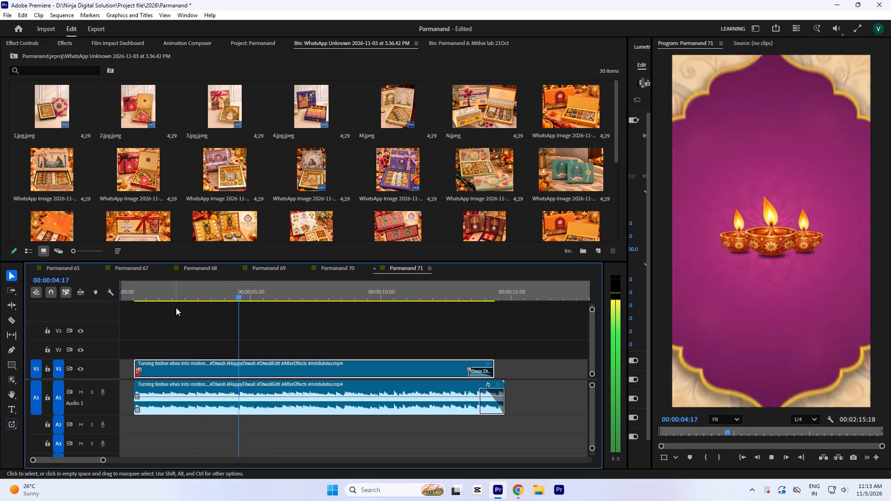
pyautogui.press('space')
pyautogui.click(164, 285)
pyautogui.press('space')
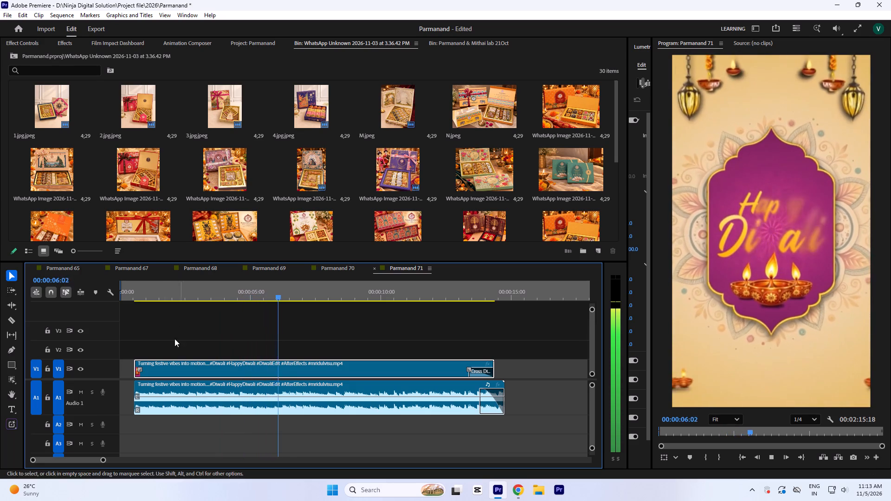
pyautogui.press('space')
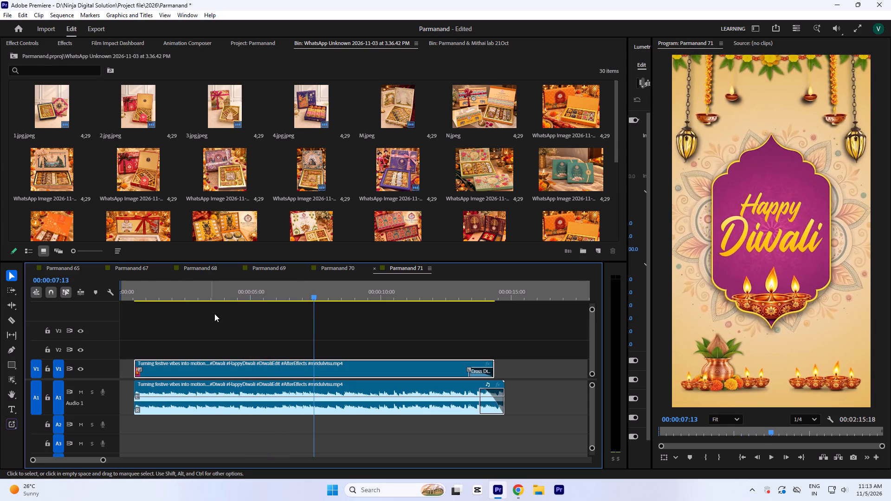
pyautogui.click(136, 294)
pyautogui.press('space')
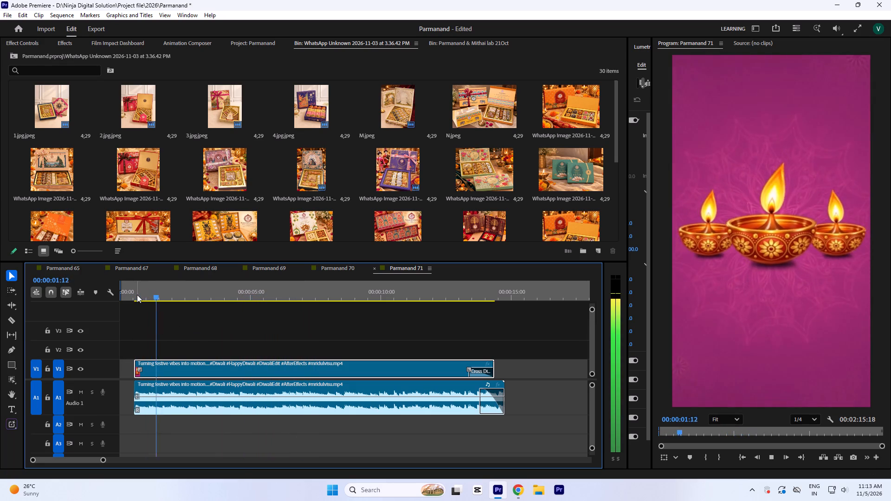
pyautogui.press('space')
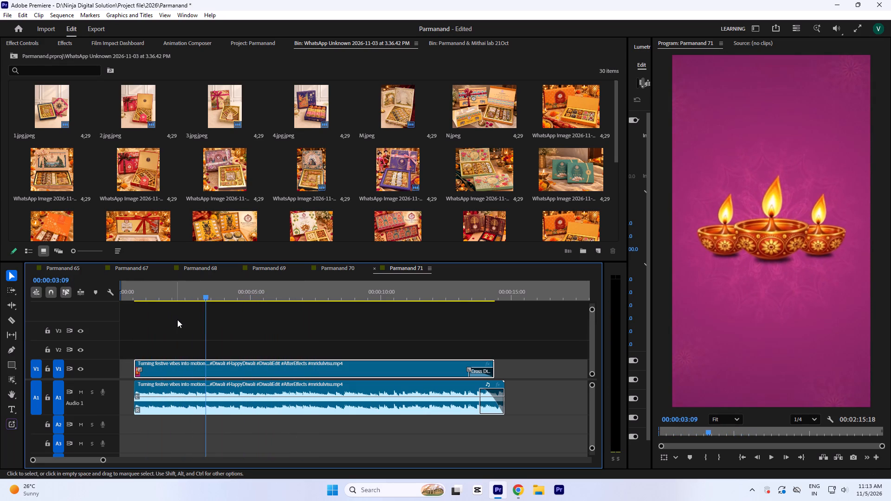
# Split the Diwali video at 00:00:03:12 and move the later part to V2, starting about 11 seconds in.
pyautogui.press('=')
pyautogui.press('=')
pyautogui.press('space')
pyautogui.press('space')
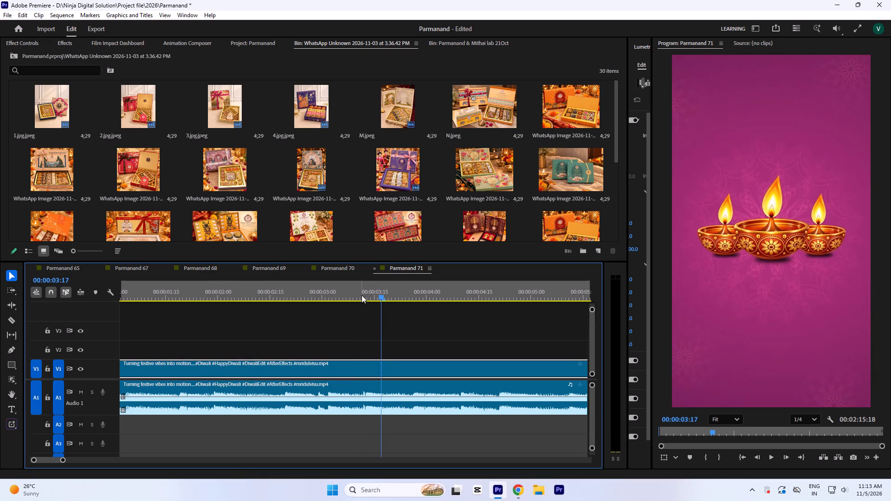
pyautogui.moveTo(362, 295); pyautogui.dragTo(364, 308)
pyautogui.press('=')
pyautogui.press('=')
pyautogui.press('=')
pyautogui.press('k')
pyautogui.press('-')
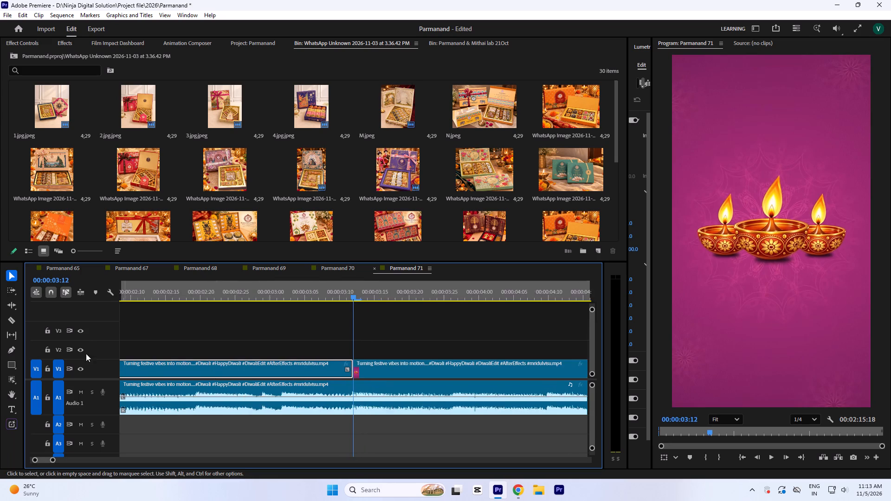
pyautogui.press('-')
pyautogui.press('-')
pyautogui.write('--')
pyautogui.moveTo(212, 370); pyautogui.dragTo(315, 358)
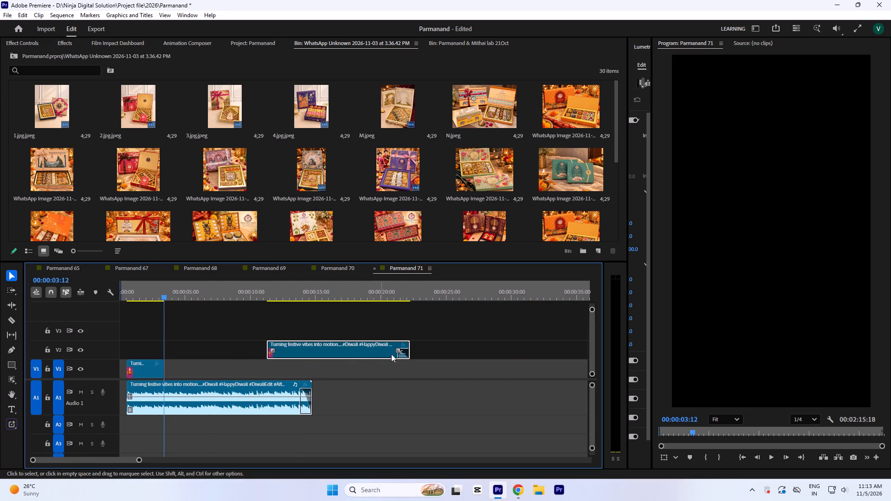
# Delete the Cross Dissolve at the end of the Diwali video piece on V2.
pyautogui.click(402, 353)
pyautogui.press('Delete')
pyautogui.moveTo(146, 336); pyautogui.dragTo(164, 392)
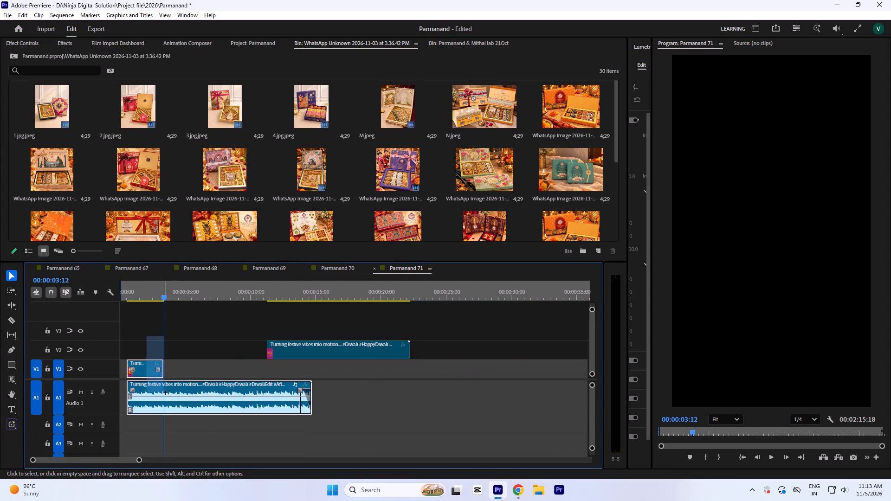
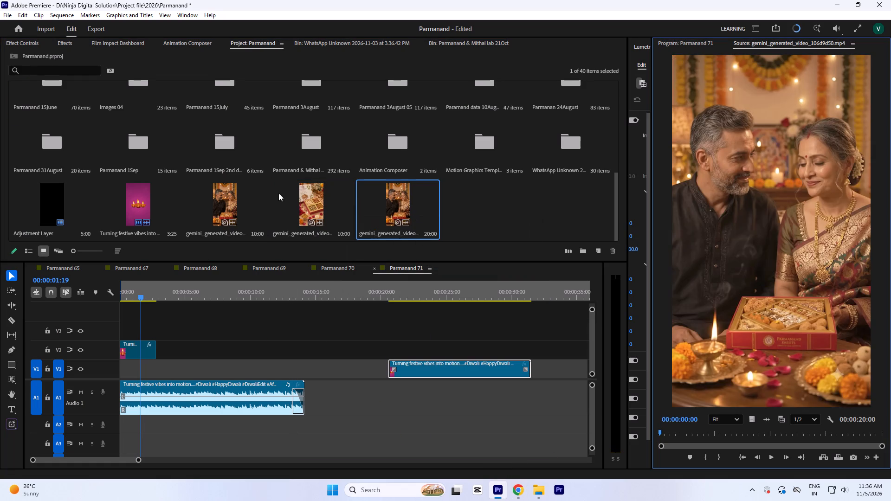
pyautogui.press('space')
pyautogui.moveTo(668, 433); pyautogui.dragTo(631, 440)
pyautogui.press('space')
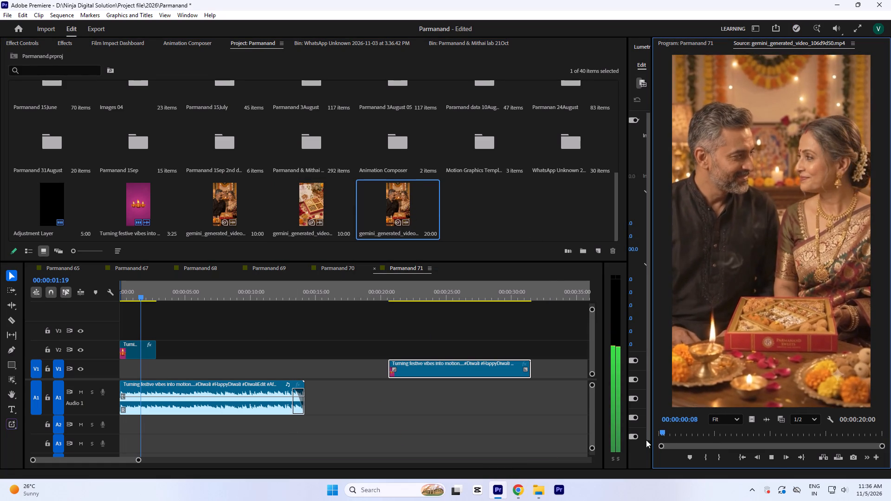
pyautogui.press('space')
pyautogui.moveTo(682, 431); pyautogui.dragTo(676, 431)
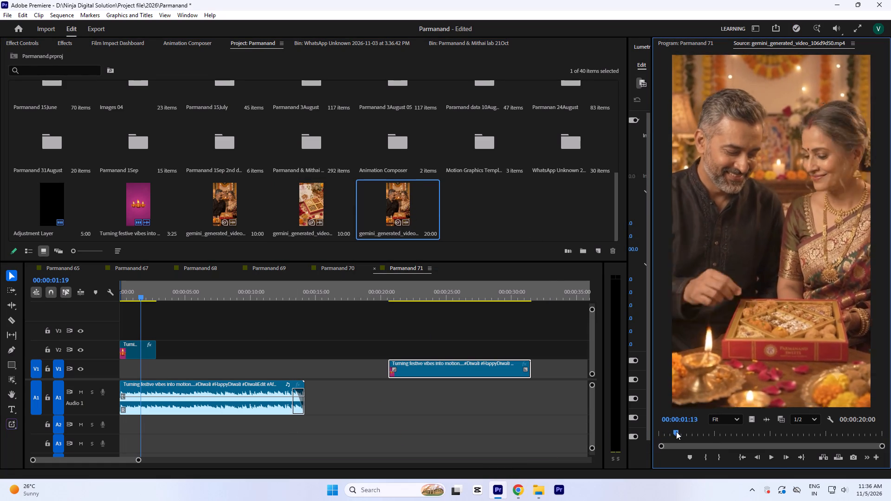
pyautogui.moveTo(676, 431); pyautogui.dragTo(675, 438)
pyautogui.write('i')
pyautogui.press('space')
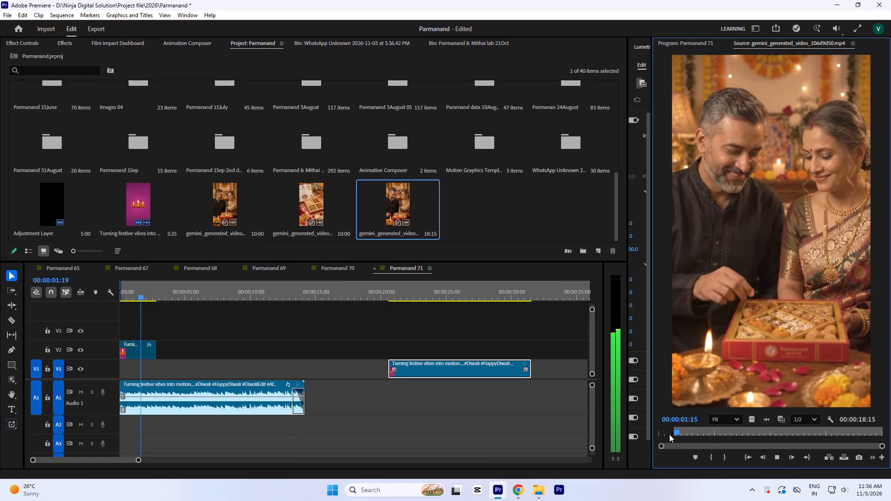
pyautogui.press('o')
pyautogui.press('space')
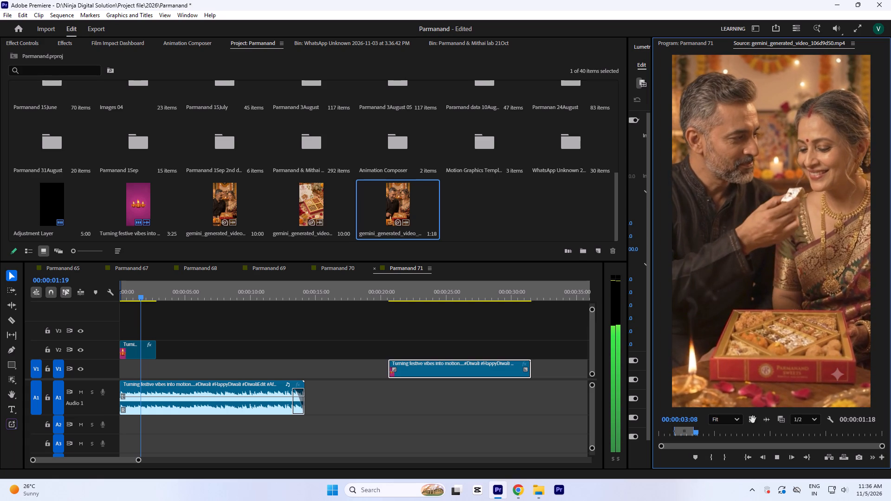
# Place the marked couple range on V1 at the sequence start beneath the diya clip and scale it to fill the frame.
pyautogui.moveTo(753, 419); pyautogui.dragTo(147, 366)
pyautogui.moveTo(148, 368); pyautogui.dragTo(76, 376)
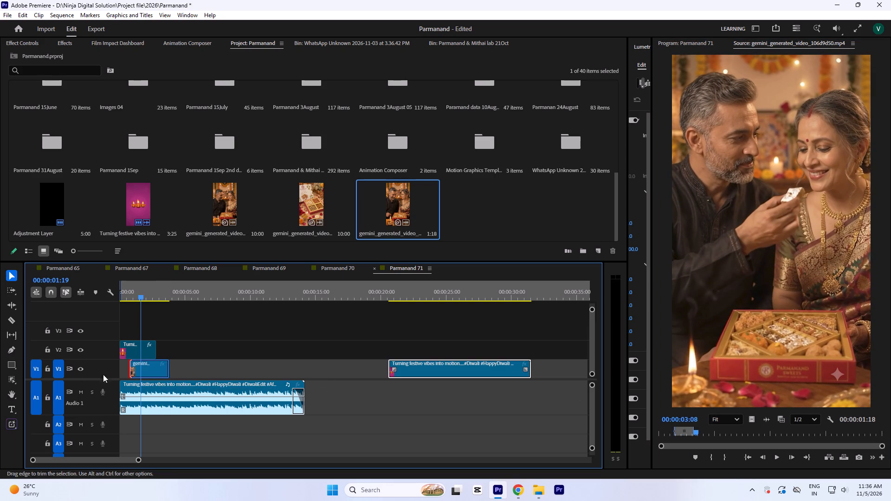
pyautogui.moveTo(155, 369); pyautogui.dragTo(139, 371)
pyautogui.moveTo(143, 279); pyautogui.dragTo(142, 287)
pyautogui.click(149, 295)
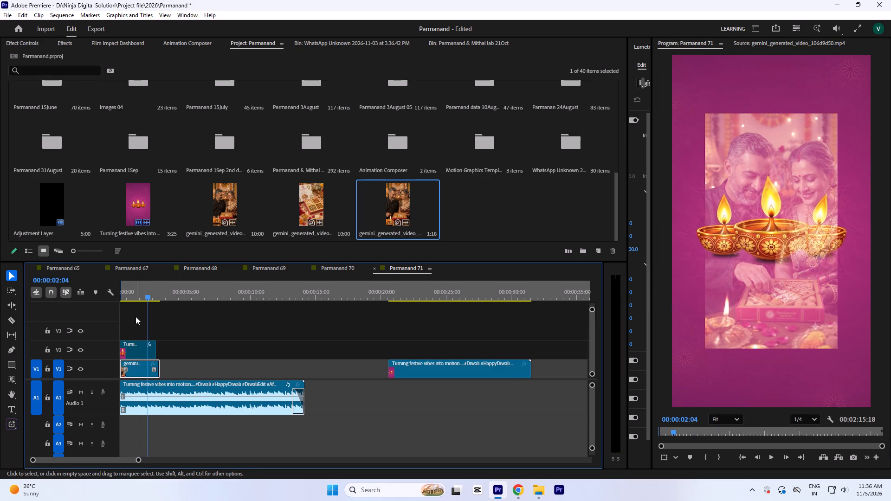
pyautogui.press('a')
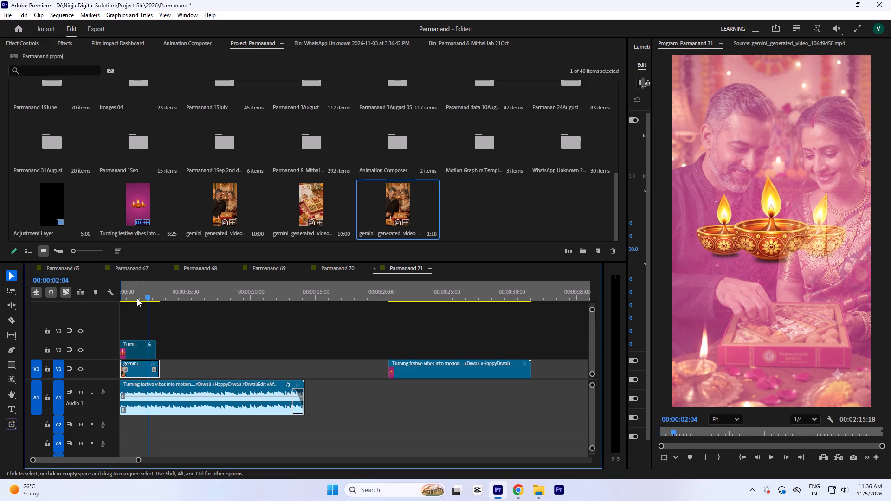
pyautogui.moveTo(138, 294); pyautogui.dragTo(66, 304)
pyautogui.press('space')
pyautogui.press('space')
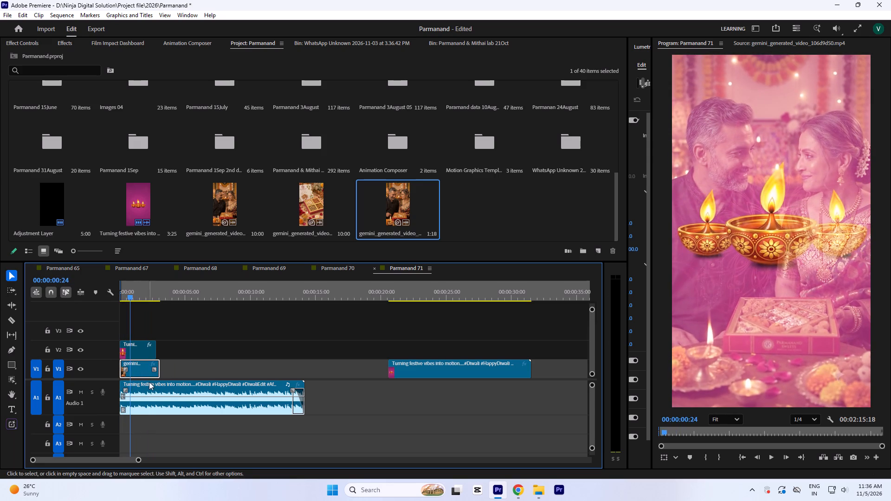
# Move the couple clip on V1 past the diya clip and apply the default Cross Dissolve to both of its ends.
pyautogui.moveTo(143, 372); pyautogui.dragTo(173, 373)
pyautogui.moveTo(150, 373); pyautogui.dragTo(120, 375)
pyautogui.moveTo(173, 369); pyautogui.dragTo(161, 369)
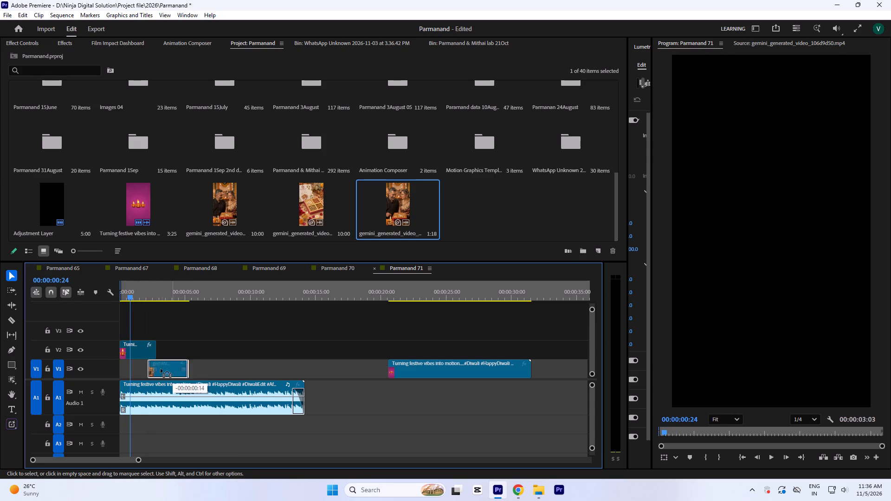
pyautogui.moveTo(161, 369); pyautogui.dragTo(136, 369)
pyautogui.click(138, 346)
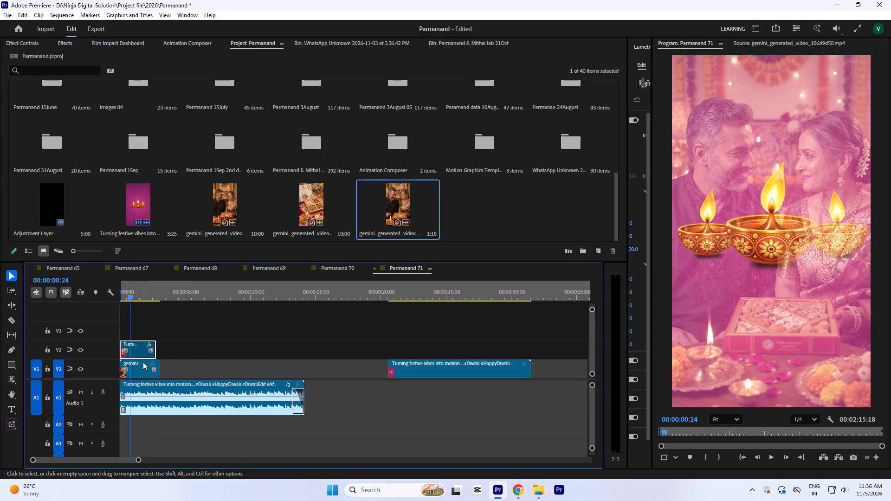
pyautogui.moveTo(145, 363); pyautogui.dragTo(188, 363)
pyautogui.moveTo(127, 278); pyautogui.dragTo(69, 285)
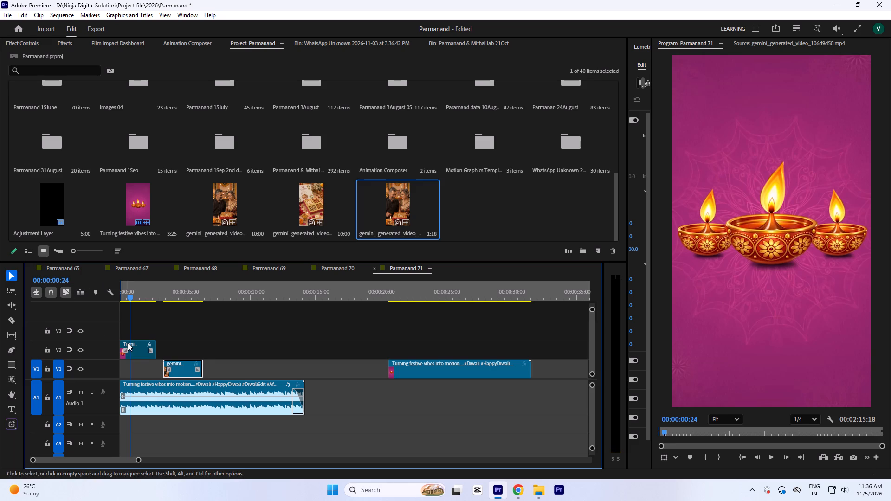
pyautogui.click(128, 343)
pyautogui.click(179, 365)
pyautogui.hotkey('shift', 'd')
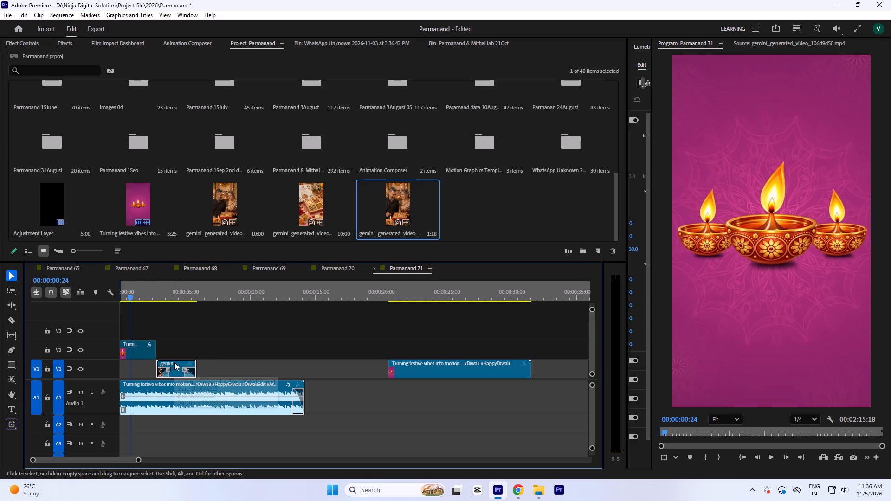
# Slide the couple clip earlier on V1 so it overlaps the diya clip, starting at about 1:03, and preview the overlap.
pyautogui.moveTo(178, 362); pyautogui.dragTo(160, 362)
pyautogui.moveTo(137, 301); pyautogui.dragTo(56, 305)
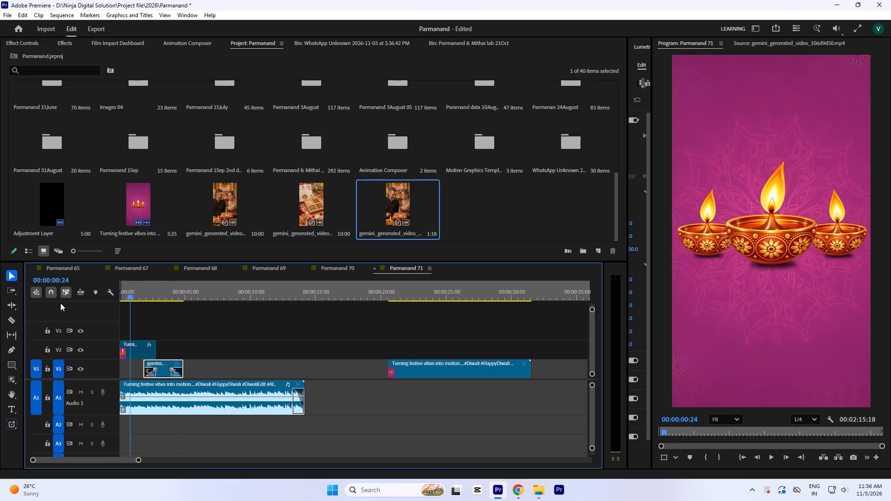
pyautogui.moveTo(140, 292); pyautogui.dragTo(71, 303)
pyautogui.press('space')
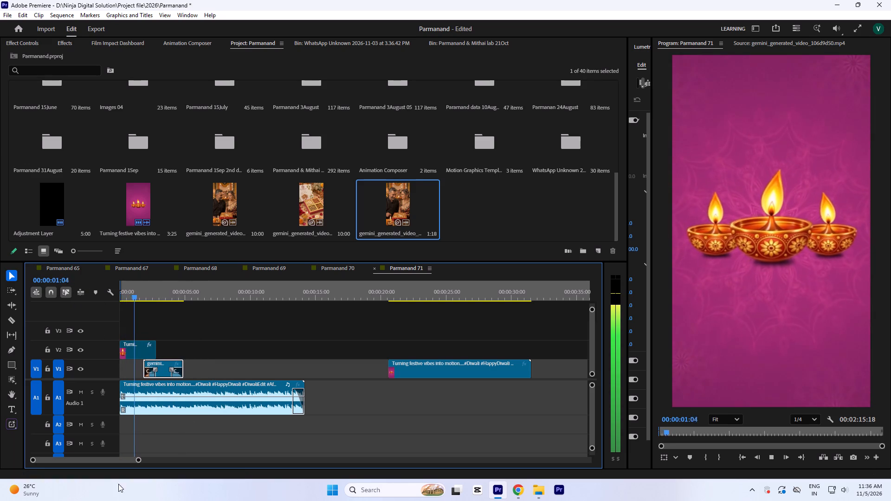
pyautogui.press('space')
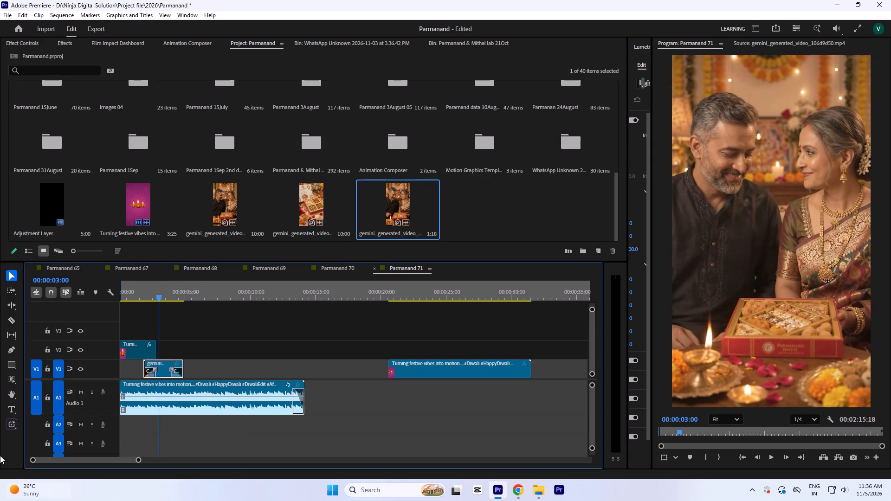
pyautogui.press('=')
pyautogui.press('=')
pyautogui.moveTo(294, 364); pyautogui.dragTo(265, 363)
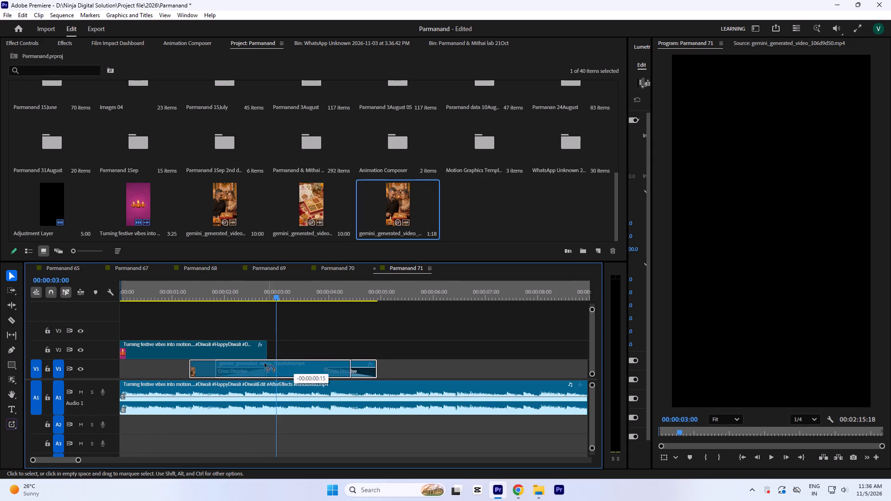
pyautogui.moveTo(265, 363); pyautogui.dragTo(256, 361)
pyautogui.moveTo(177, 277); pyautogui.dragTo(99, 293)
pyautogui.moveTo(154, 289); pyautogui.dragTo(51, 302)
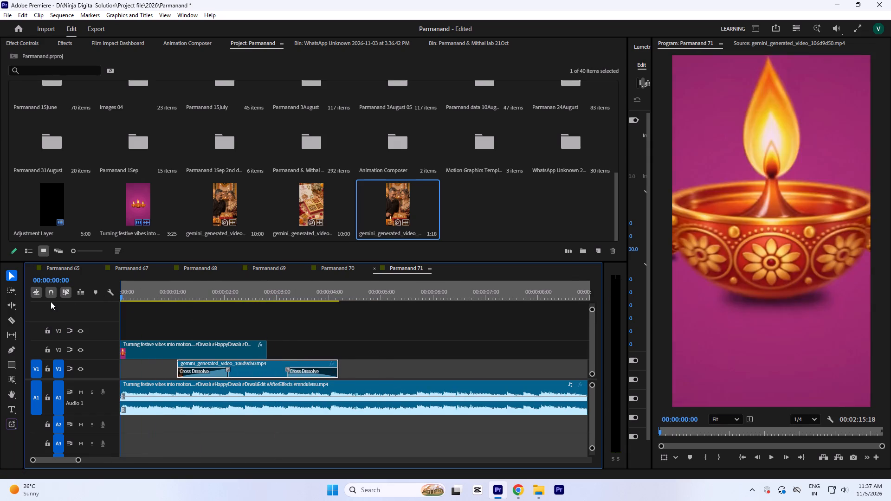
pyautogui.press('space')
pyautogui.moveTo(51, 302); pyautogui.dragTo(51, 302)
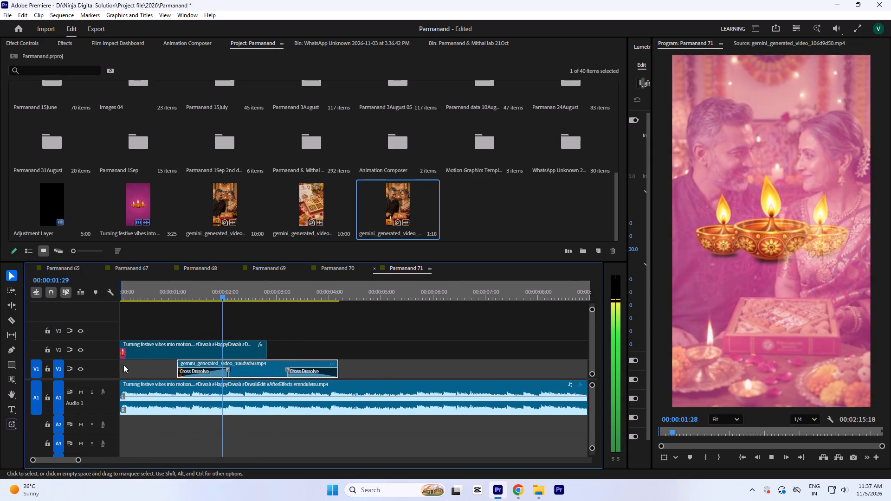
pyautogui.press('space')
# Lengthen the Cross Dissolve at the couple clip's start to about 1.5 seconds.
pyautogui.moveTo(228, 369); pyautogui.dragTo(234, 371)
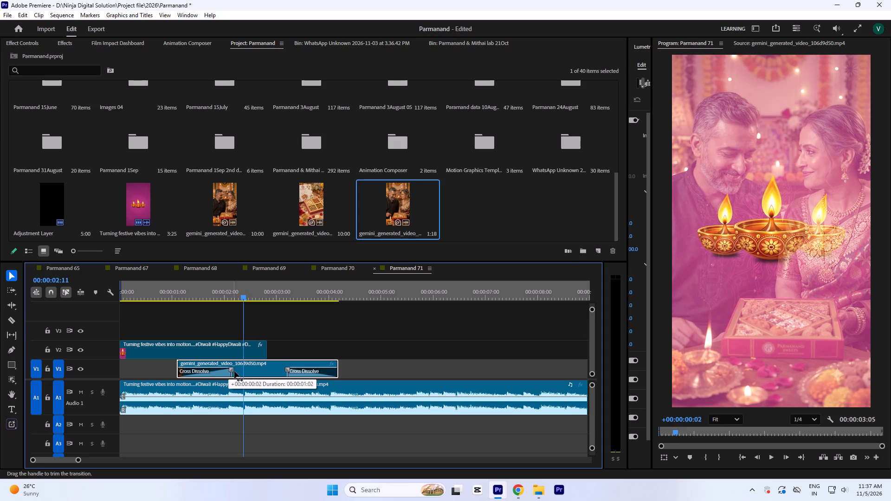
pyautogui.moveTo(234, 371); pyautogui.dragTo(253, 372)
pyautogui.press('space')
pyautogui.press('space')
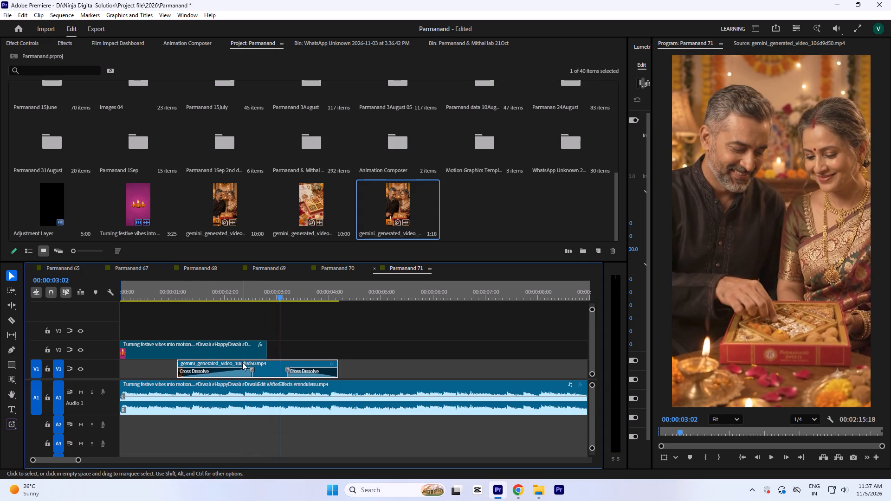
# Add a Cross Dissolve to the end of the diya clip on V2, leaving its start without a transition, and preview it.
pyautogui.click(233, 354)
pyautogui.hotkey('shift', 'd')
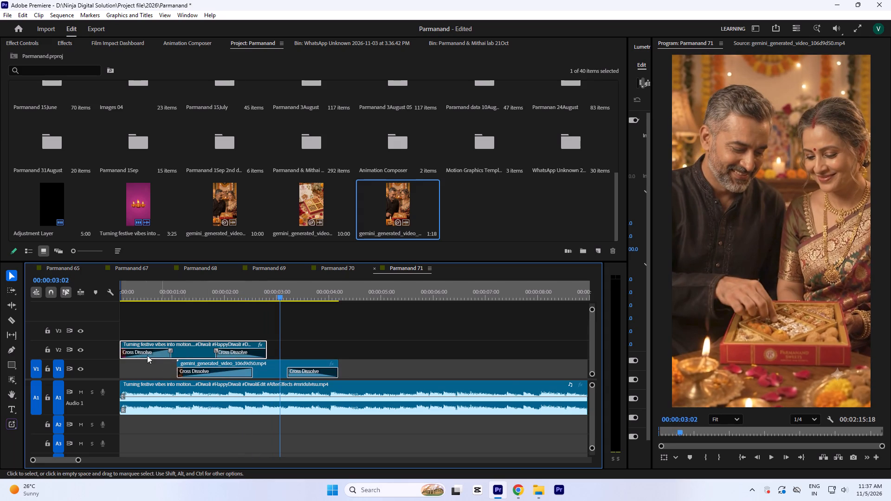
pyautogui.click(147, 350)
pyautogui.press('Delete')
pyautogui.moveTo(153, 290); pyautogui.dragTo(0, 304)
pyautogui.press('space')
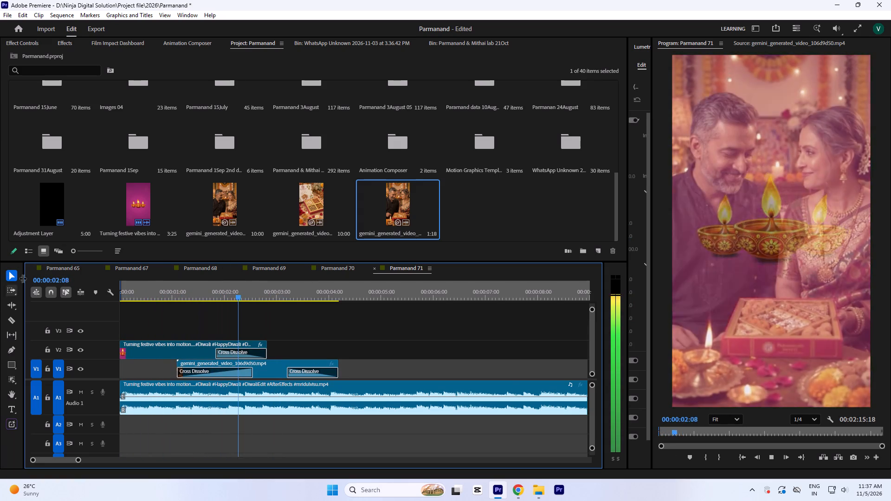
pyautogui.press('space')
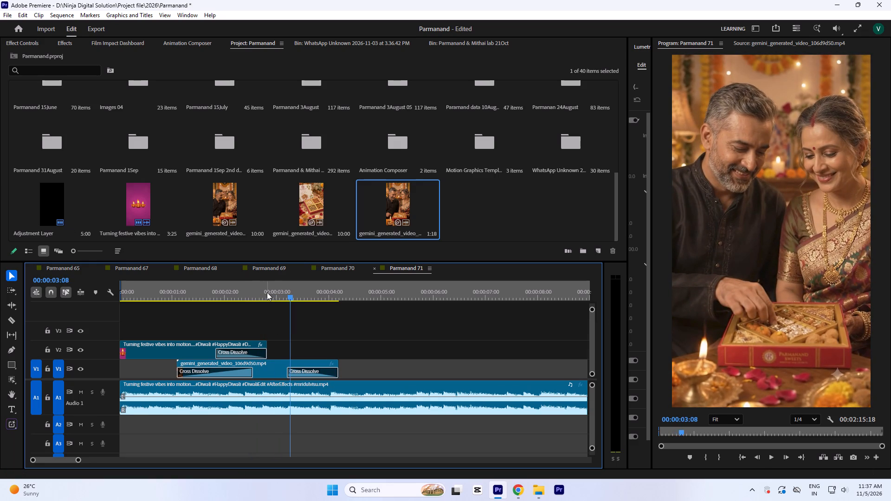
# Examine the point where the diya clip ends over the couple clip and replay the blend from the start.
pyautogui.click(267, 292)
pyautogui.press('=')
pyautogui.press('=')
pyautogui.press('=')
pyautogui.press('=')
pyautogui.press('=')
pyautogui.click(363, 289)
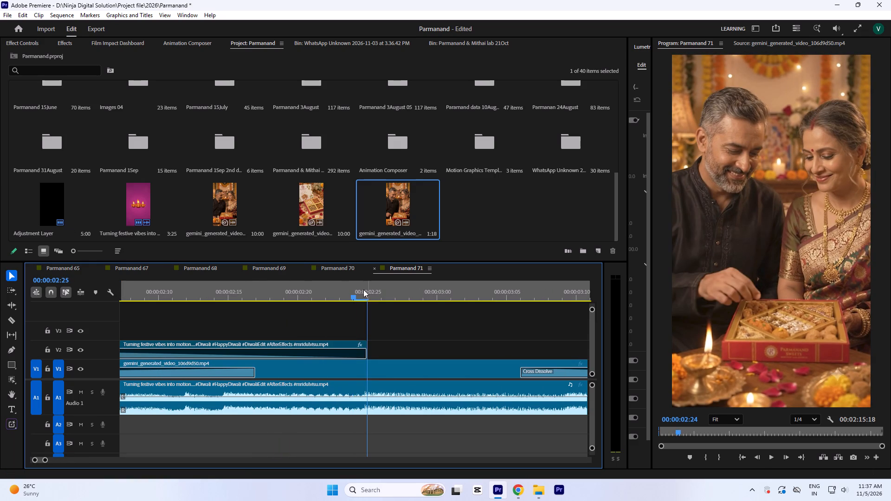
pyautogui.press('-')
pyautogui.press('-')
pyautogui.moveTo(260, 291); pyautogui.dragTo(0, 309)
pyautogui.press('-')
pyautogui.press('space')
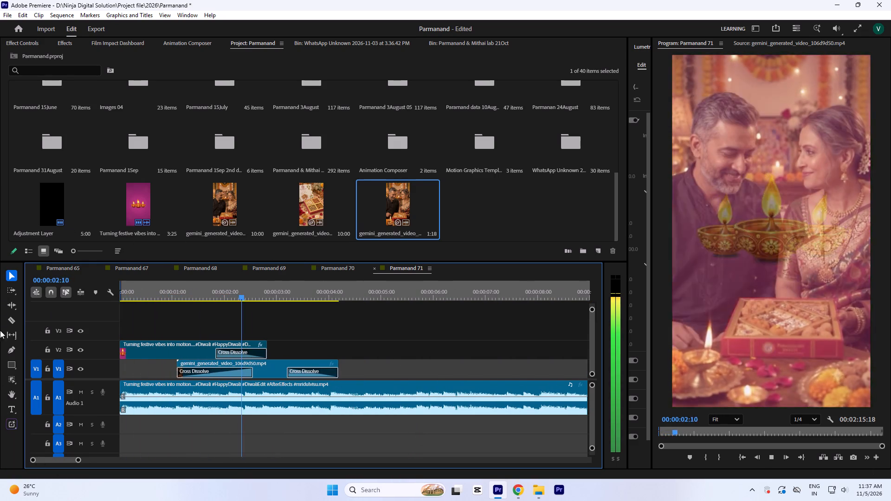
pyautogui.press('space')
# Replay the diya opening and trim the start of the V2 diya clip to about 0:21.
pyautogui.moveTo(179, 289); pyautogui.dragTo(71, 304)
pyautogui.press('space')
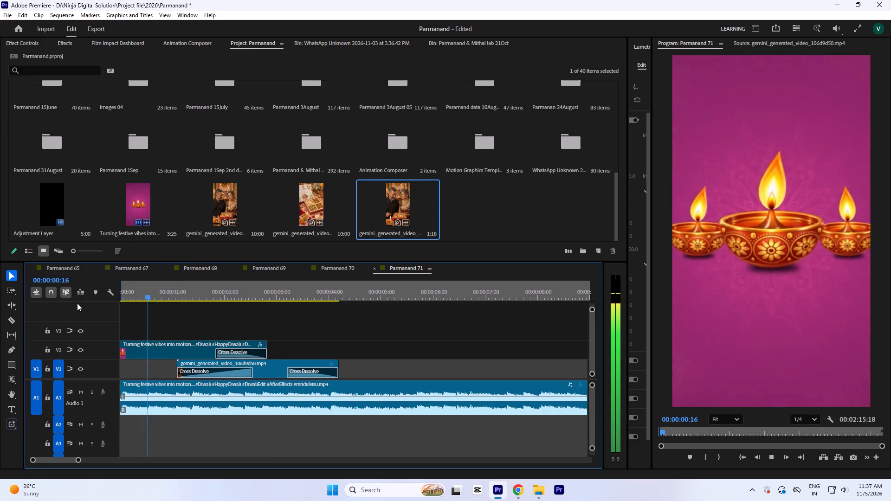
pyautogui.press('space')
pyautogui.click(174, 353)
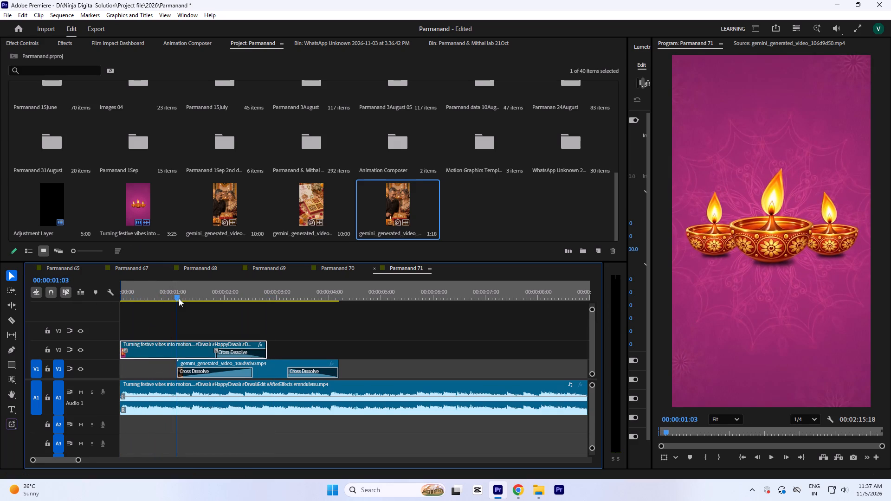
pyautogui.press('space')
pyautogui.press('space')
pyautogui.moveTo(180, 295); pyautogui.dragTo(62, 322)
pyautogui.press('space')
pyautogui.press('space')
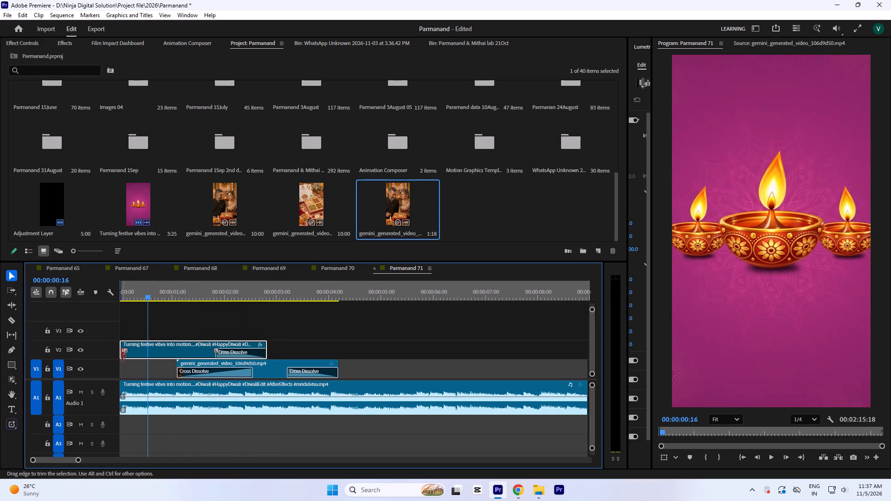
pyautogui.moveTo(121, 354); pyautogui.dragTo(158, 358)
# Move the trimmed diya clip to the sequence start and extend its end to 2:25.
pyautogui.click(264, 288)
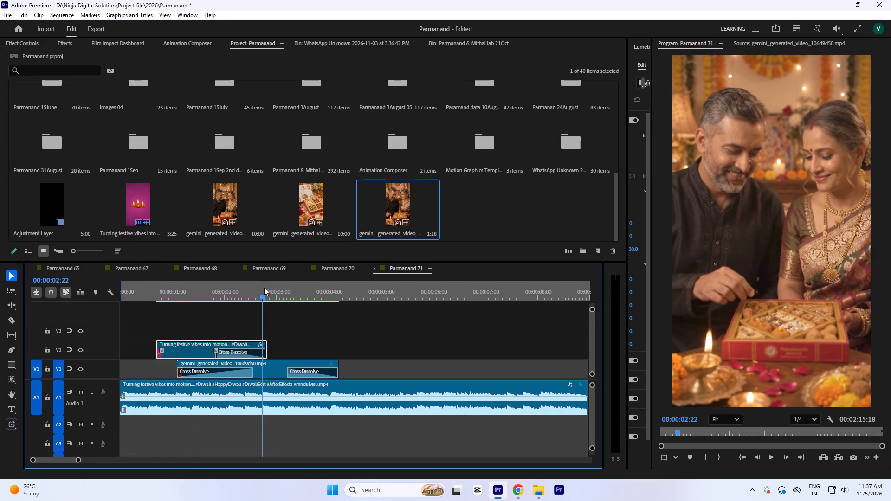
pyautogui.press('=')
pyautogui.press('=')
pyautogui.press('=')
pyautogui.press('=')
pyautogui.click(393, 290)
pyautogui.press('-')
pyautogui.press('-')
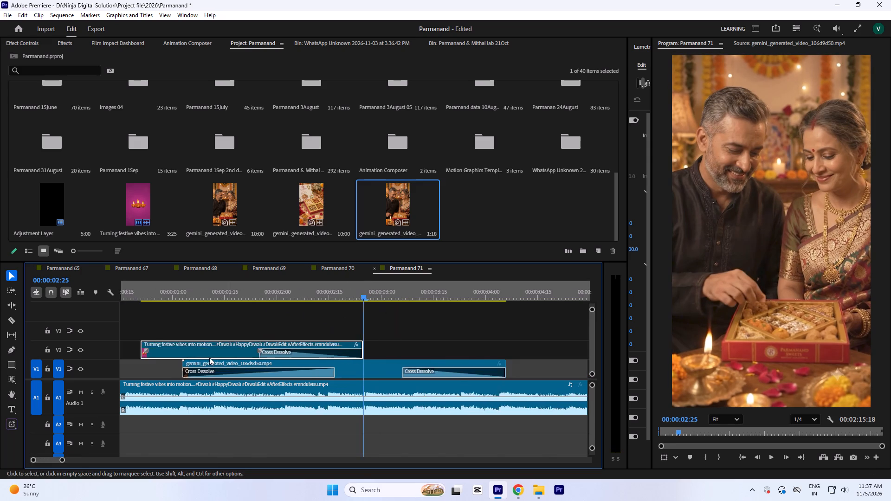
pyautogui.press('-')
pyautogui.moveTo(172, 348); pyautogui.dragTo(114, 345)
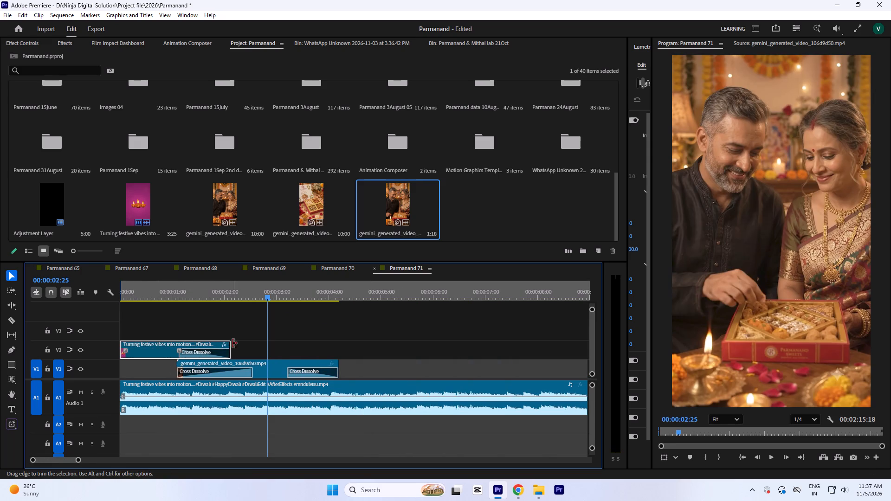
pyautogui.moveTo(232, 343); pyautogui.dragTo(266, 347)
# Examine the extended diya clip's end and play the opening through to the couple clip's closing dissolve.
pyautogui.press('=')
pyautogui.press('=')
pyautogui.press('=')
pyautogui.press('-')
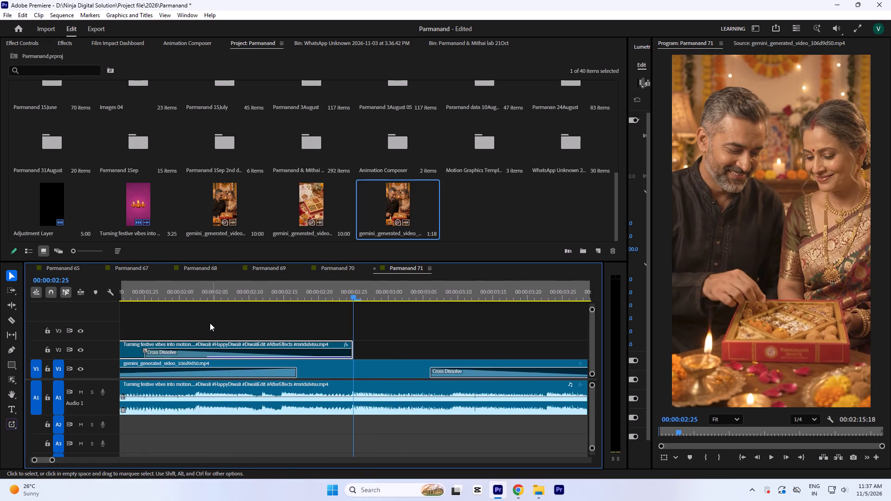
pyautogui.press('-')
pyautogui.moveTo(273, 301); pyautogui.dragTo(320, 310)
pyautogui.moveTo(318, 289); pyautogui.dragTo(323, 309)
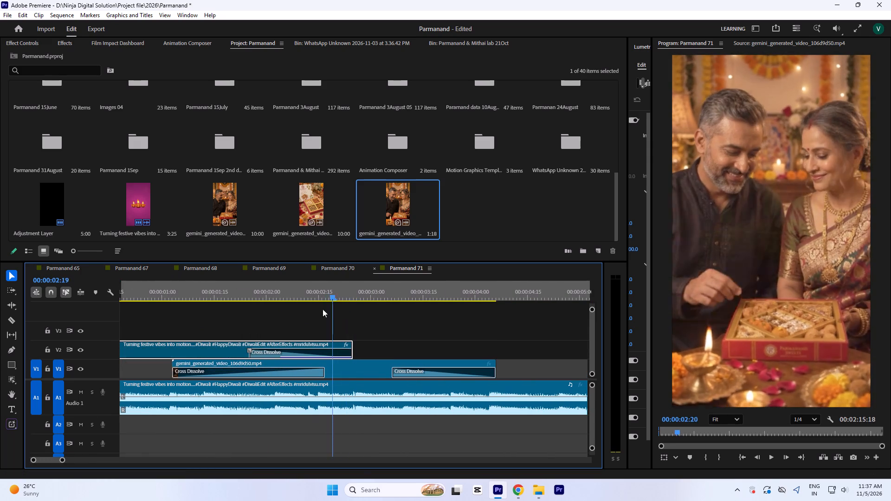
pyautogui.moveTo(323, 309); pyautogui.dragTo(0, 328)
pyautogui.press('-')
pyautogui.press('space')
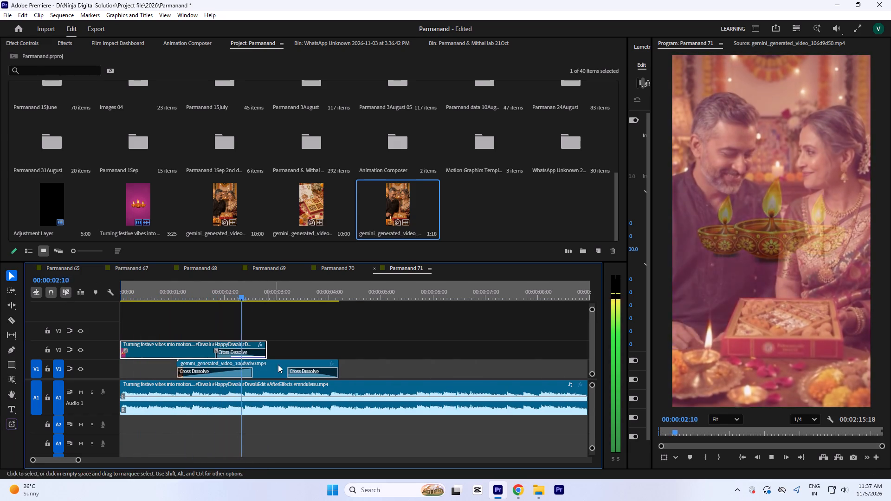
pyautogui.press('space')
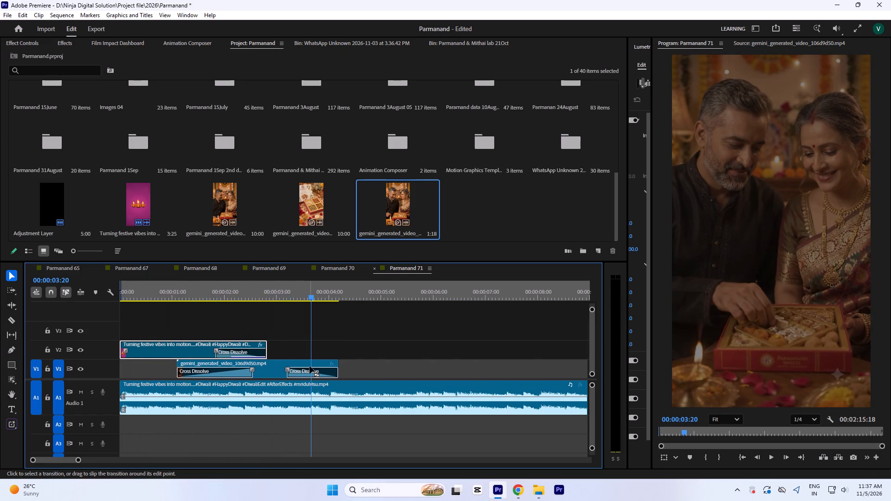
pyautogui.click(307, 372)
pyautogui.press('Delete')
pyautogui.hotkey('ctrl', 's')
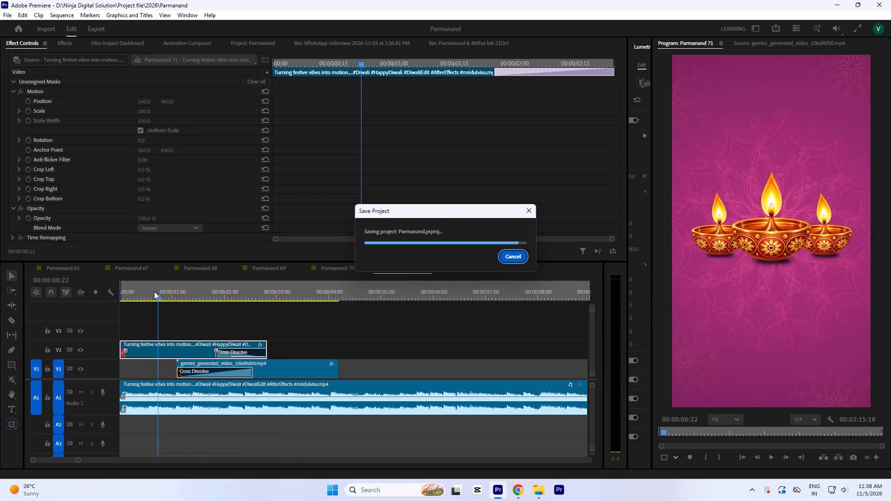
pyautogui.moveTo(159, 289); pyautogui.dragTo(116, 299)
pyautogui.moveTo(150, 294); pyautogui.dragTo(127, 300)
pyautogui.moveTo(155, 293); pyautogui.dragTo(150, 293)
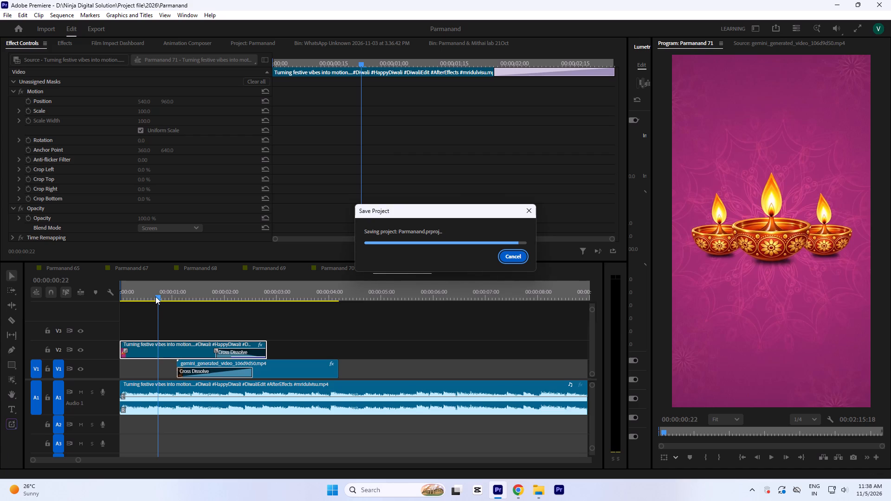
pyautogui.moveTo(155, 296); pyautogui.dragTo(32, 309)
pyautogui.press('space')
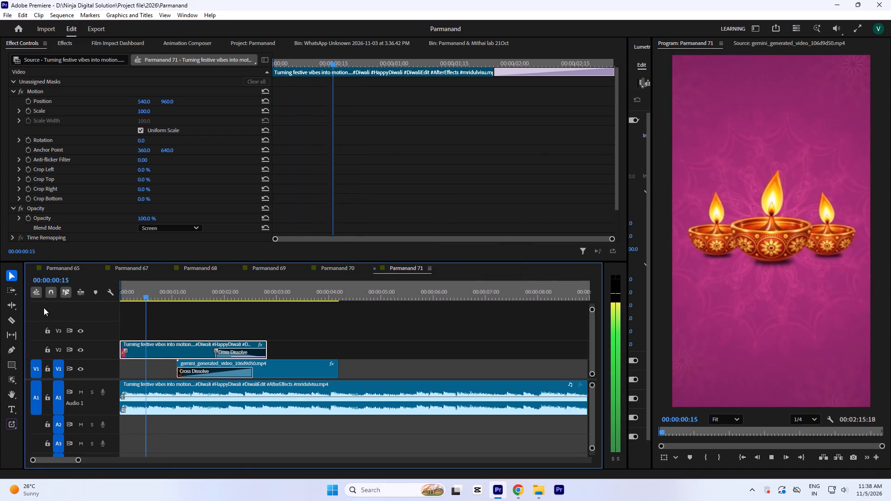
pyautogui.press('space')
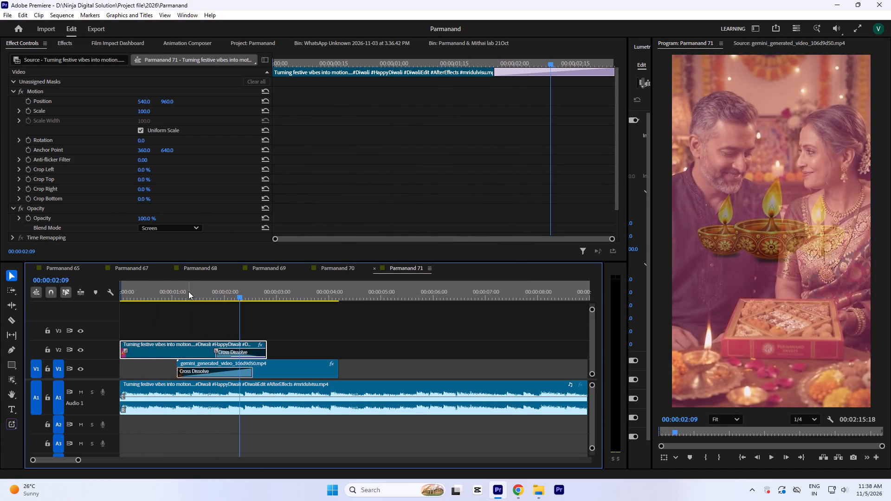
# Move the couple clip on V1 to the sequence start and play its blend with the diya clip.
pyautogui.moveTo(188, 291); pyautogui.dragTo(51, 309)
pyautogui.moveTo(286, 373); pyautogui.dragTo(195, 377)
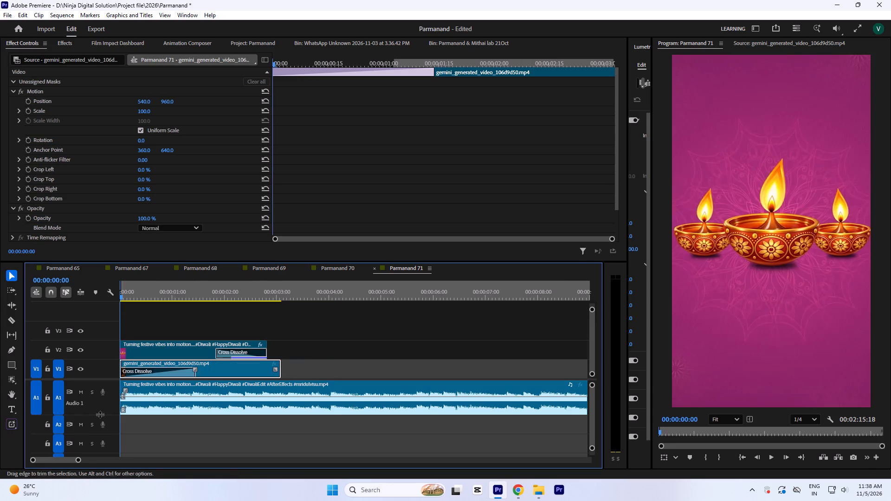
pyautogui.press('space')
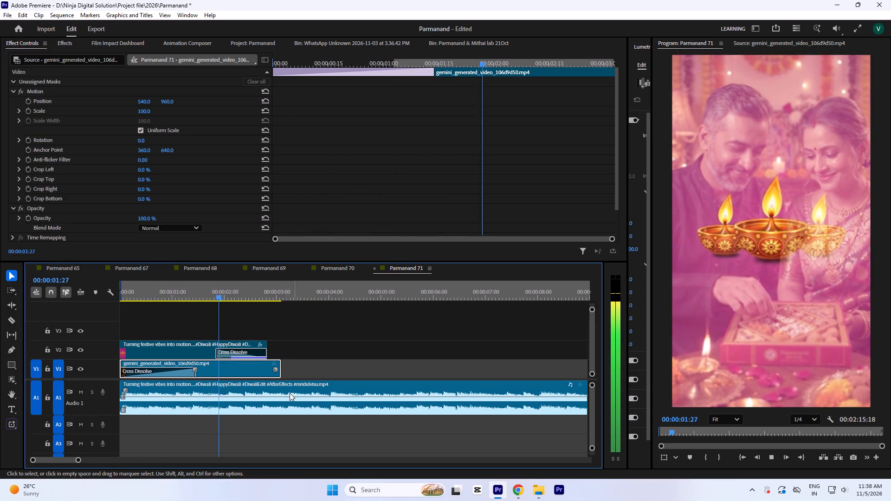
pyautogui.press('space')
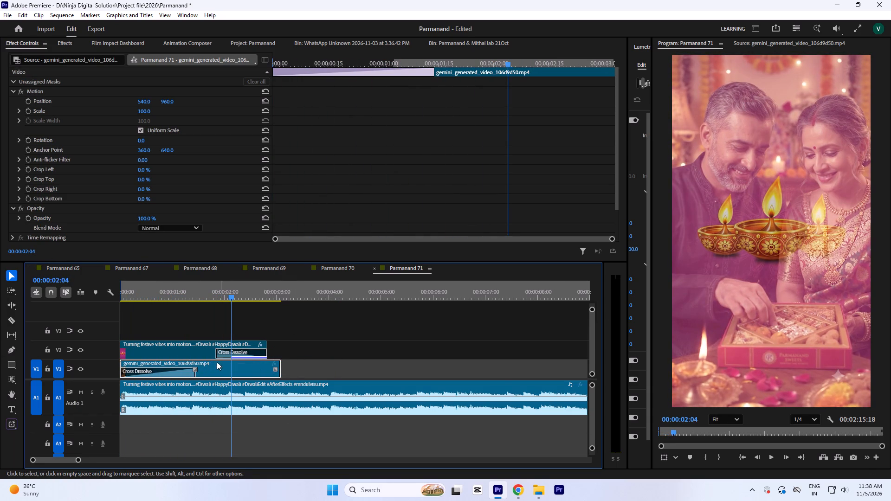
# Trim the end of the V2 diya clip to about 2:12 and replay the opening.
pyautogui.moveTo(271, 350); pyautogui.dragTo(248, 348)
pyautogui.click(251, 288)
pyautogui.press('=')
pyautogui.press('=')
pyautogui.press('=')
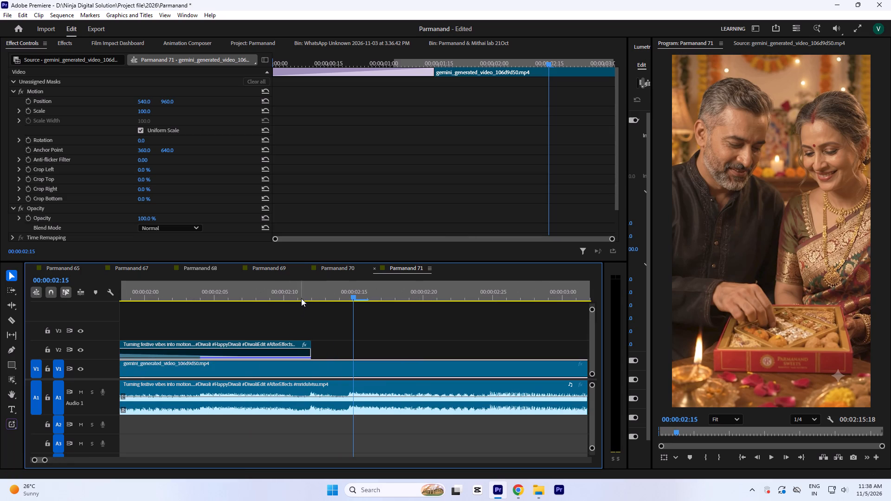
pyautogui.click(307, 290)
pyautogui.press('-')
pyautogui.press('-')
pyautogui.press('-')
pyautogui.moveTo(159, 293); pyautogui.dragTo(30, 312)
pyautogui.press('space')
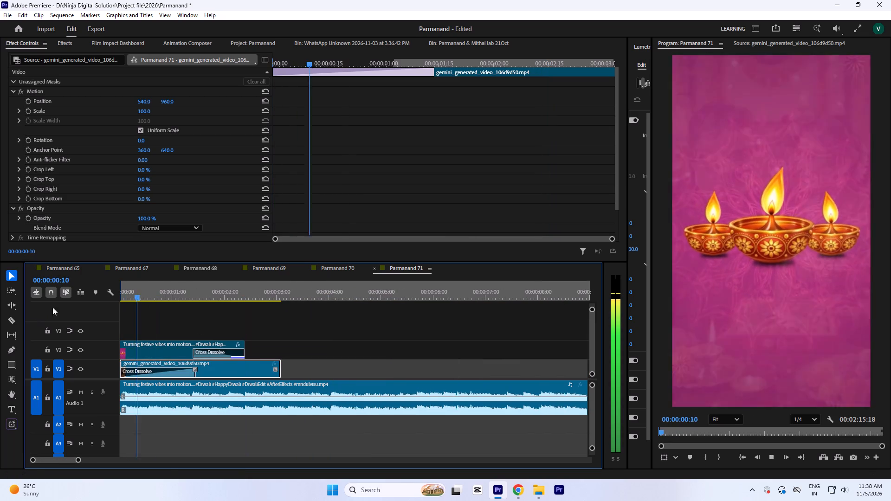
pyautogui.press('space')
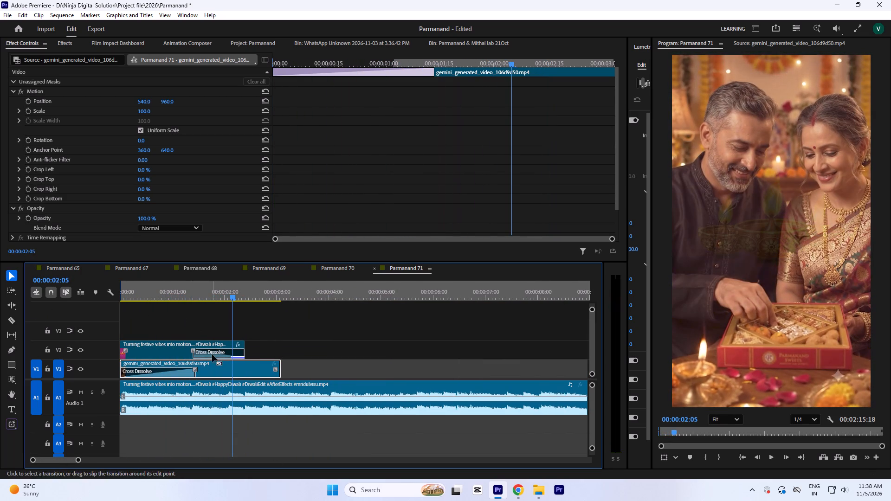
# Lengthen the diya clip's closing Cross Dissolve so it starts at about 0:24, and replay the opening.
pyautogui.moveTo(192, 348); pyautogui.dragTo(161, 348)
pyautogui.moveTo(150, 293); pyautogui.dragTo(121, 297)
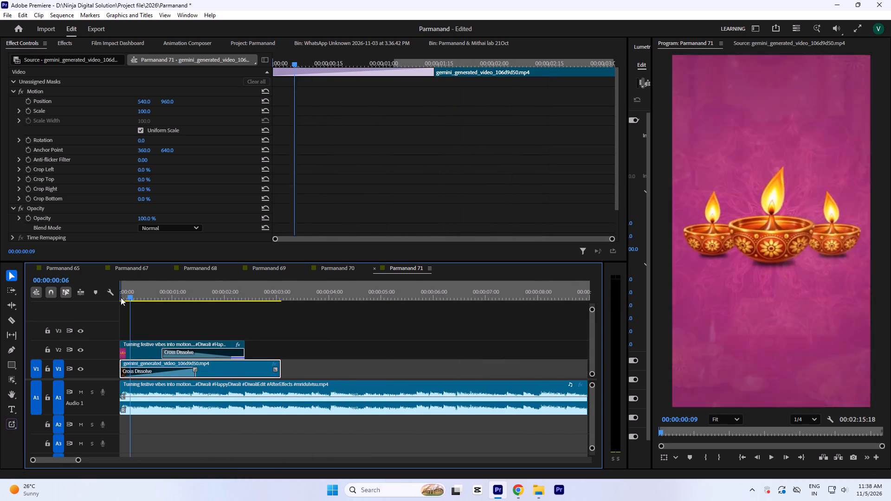
pyautogui.moveTo(121, 297); pyautogui.dragTo(0, 305)
pyautogui.press('space')
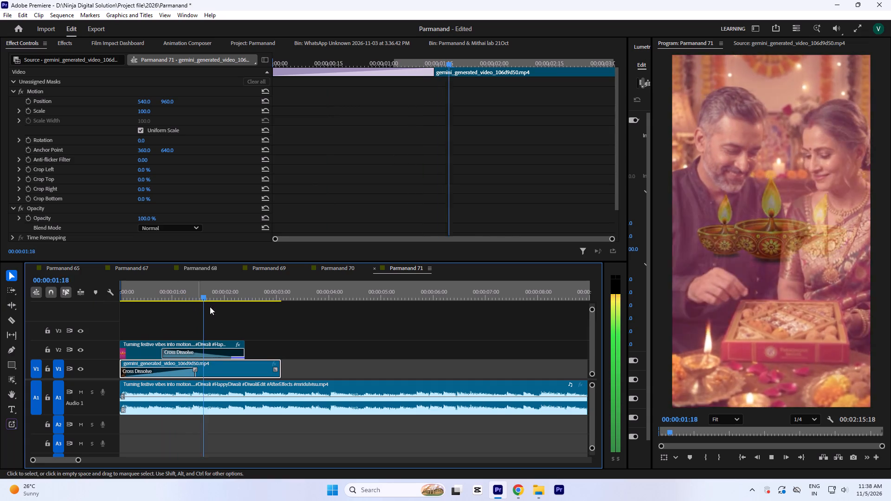
pyautogui.press('space')
pyautogui.press('space')
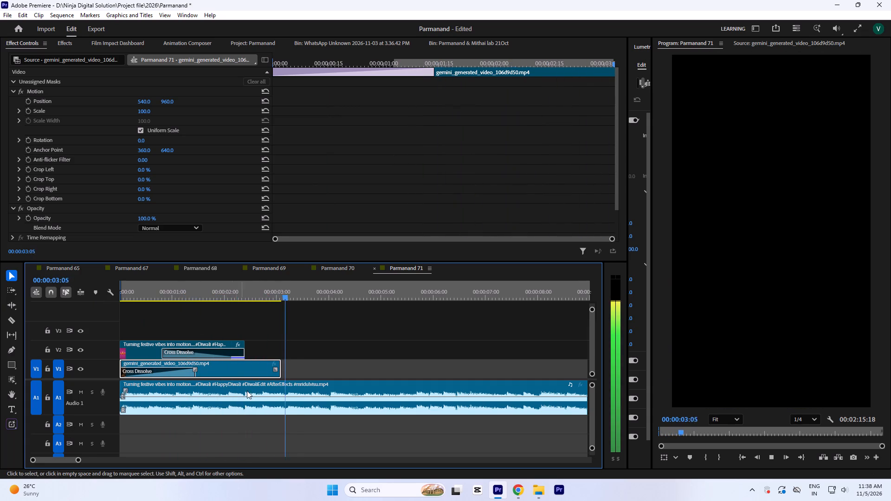
pyautogui.press('space')
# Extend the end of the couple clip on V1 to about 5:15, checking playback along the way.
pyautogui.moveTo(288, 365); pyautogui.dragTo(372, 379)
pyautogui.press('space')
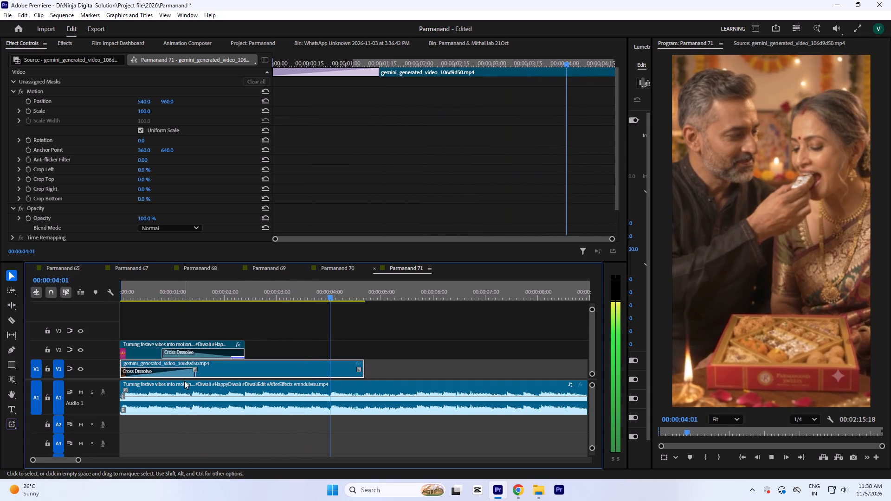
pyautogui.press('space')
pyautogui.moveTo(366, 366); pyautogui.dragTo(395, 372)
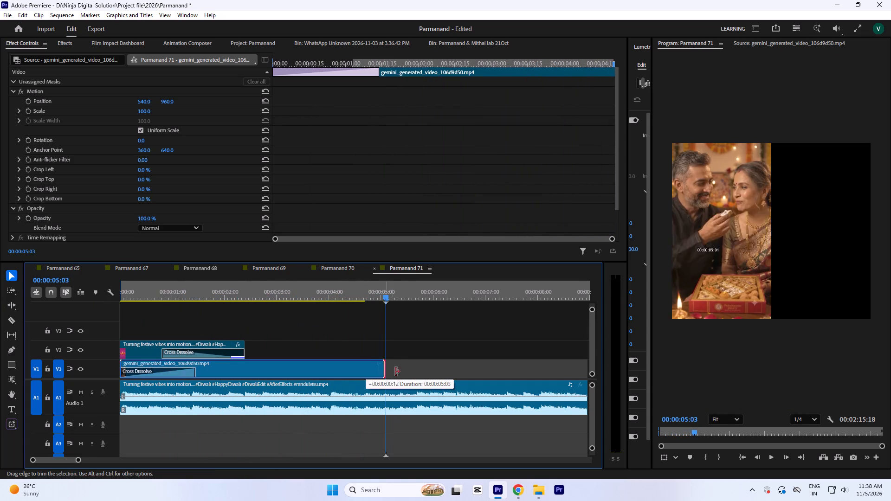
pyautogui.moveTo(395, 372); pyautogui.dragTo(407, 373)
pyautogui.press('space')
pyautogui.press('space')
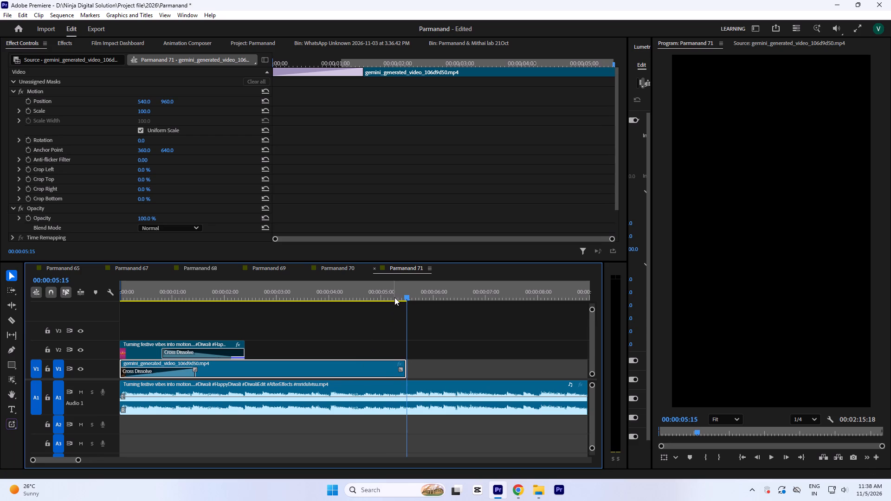
# Play the sequence from the start to the end of the extended couple clip.
pyautogui.moveTo(394, 291); pyautogui.dragTo(0, 359)
pyautogui.press('space')
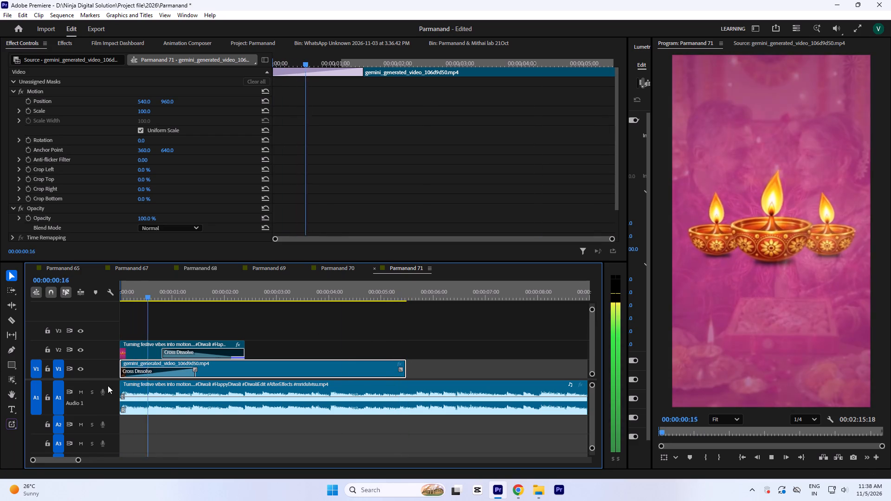
pyautogui.press('space')
pyautogui.press('space')
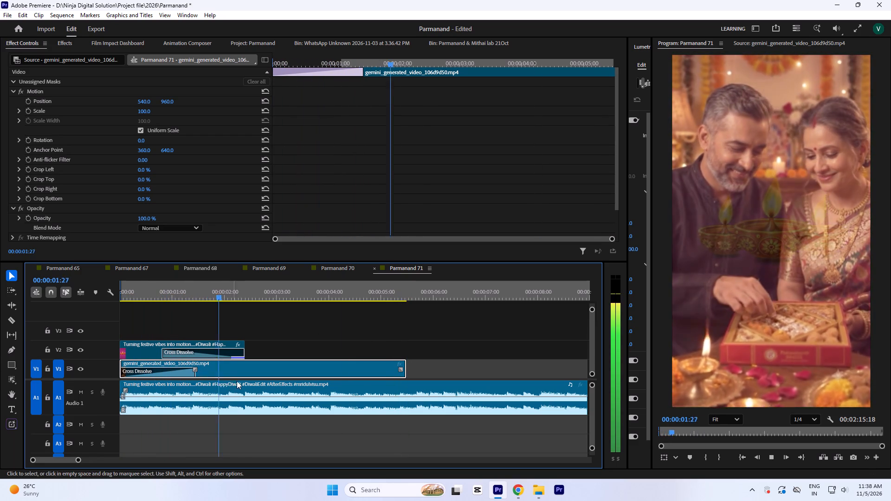
pyautogui.press('space')
pyautogui.press('space')
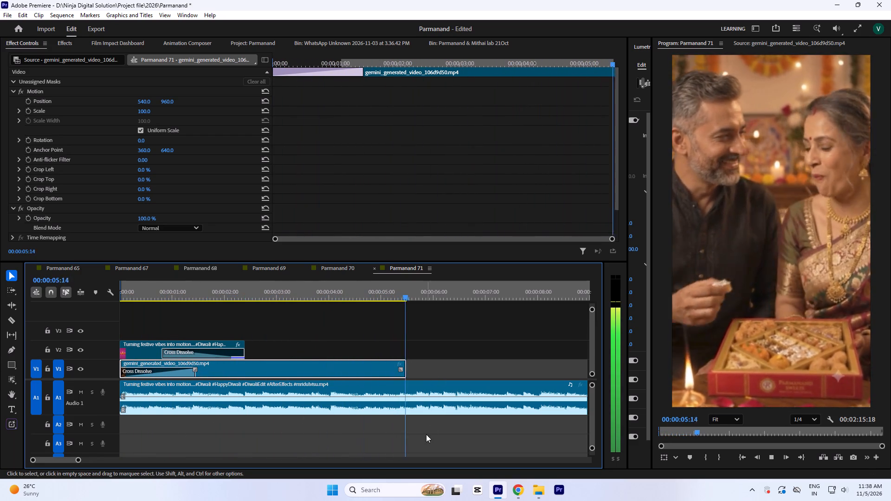
pyautogui.press('space')
pyautogui.press('space')
pyautogui.press('space')
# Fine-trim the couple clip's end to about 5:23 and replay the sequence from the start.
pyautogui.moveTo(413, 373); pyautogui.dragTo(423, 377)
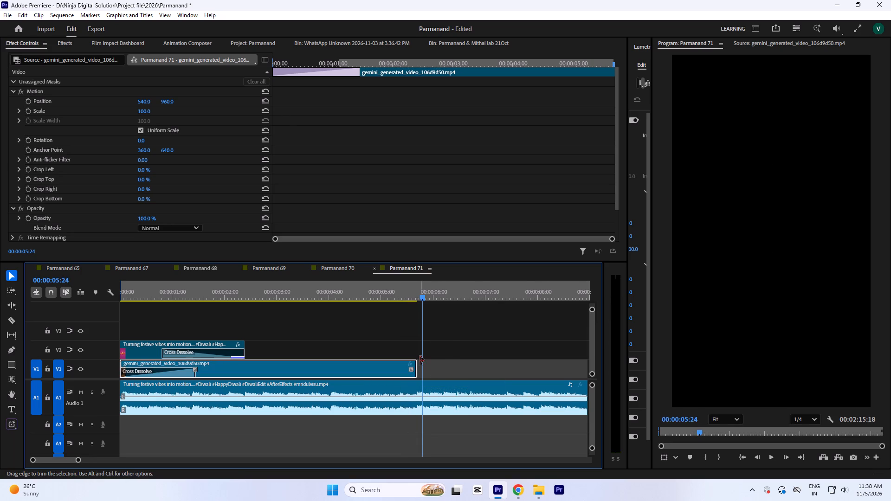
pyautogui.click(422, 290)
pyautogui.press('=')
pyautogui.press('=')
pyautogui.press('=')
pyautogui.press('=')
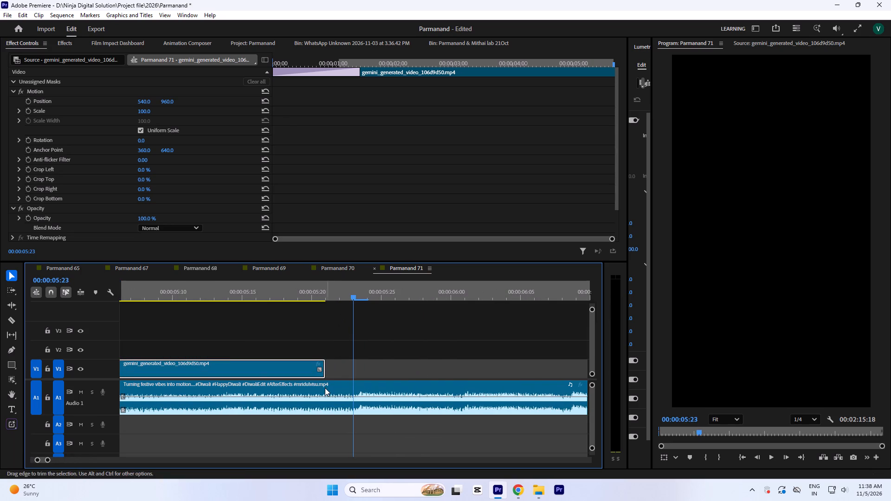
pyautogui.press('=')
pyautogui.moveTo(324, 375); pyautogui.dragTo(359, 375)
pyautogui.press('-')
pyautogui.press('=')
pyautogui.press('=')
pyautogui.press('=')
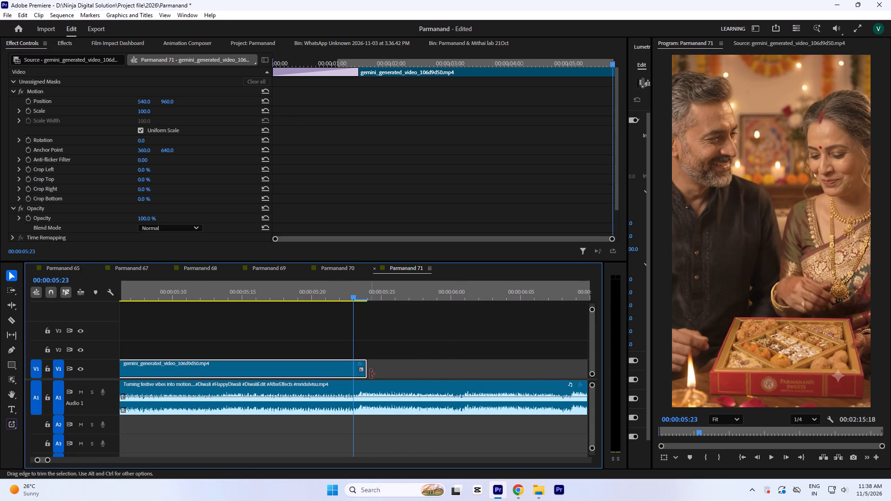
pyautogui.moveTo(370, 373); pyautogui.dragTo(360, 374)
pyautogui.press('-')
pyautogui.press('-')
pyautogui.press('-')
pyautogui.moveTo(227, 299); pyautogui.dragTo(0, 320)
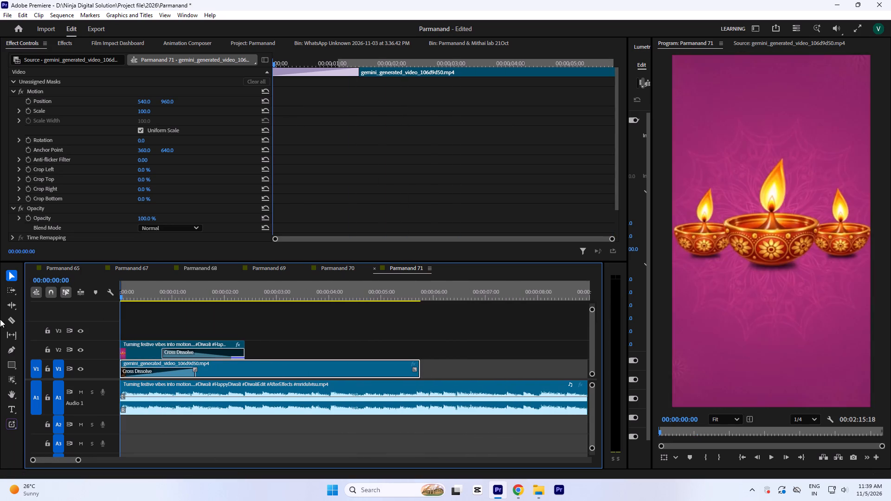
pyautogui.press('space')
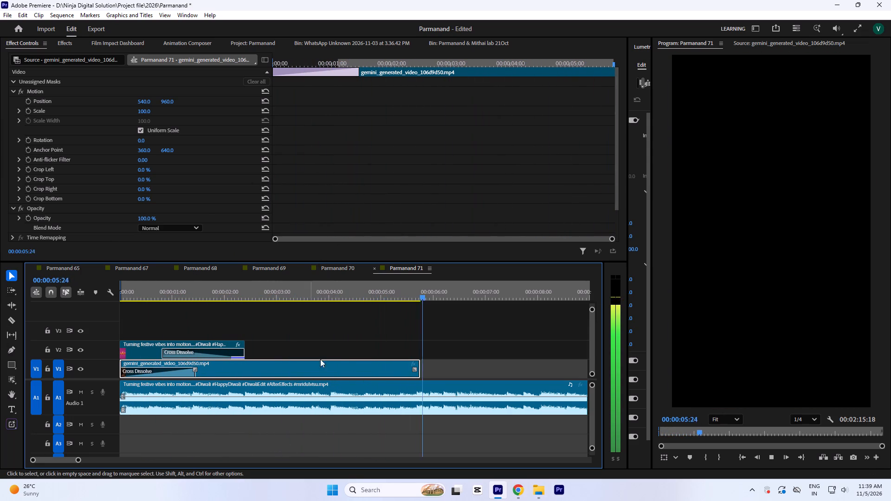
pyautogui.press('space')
# Extend the couple clip's end to about 7:01, play its closing section and save the project.
pyautogui.moveTo(423, 378); pyautogui.dragTo(492, 384)
pyautogui.press('space')
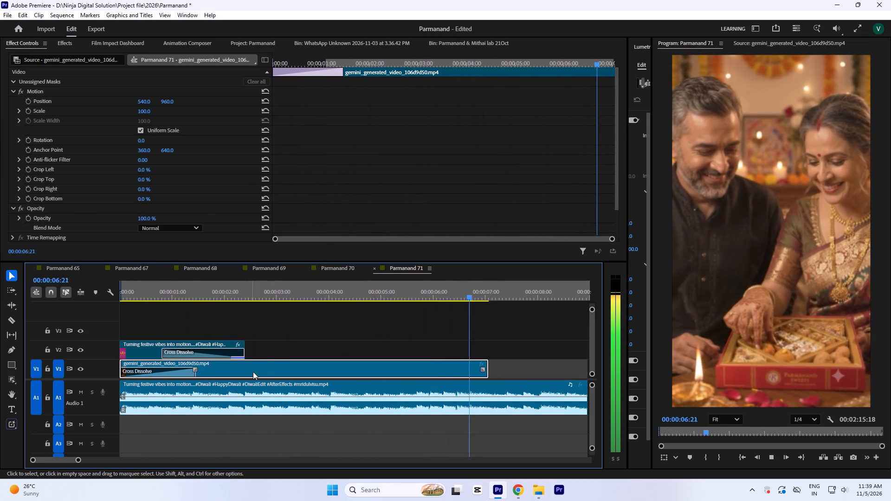
pyautogui.press('space')
pyautogui.moveTo(432, 289); pyautogui.dragTo(409, 334)
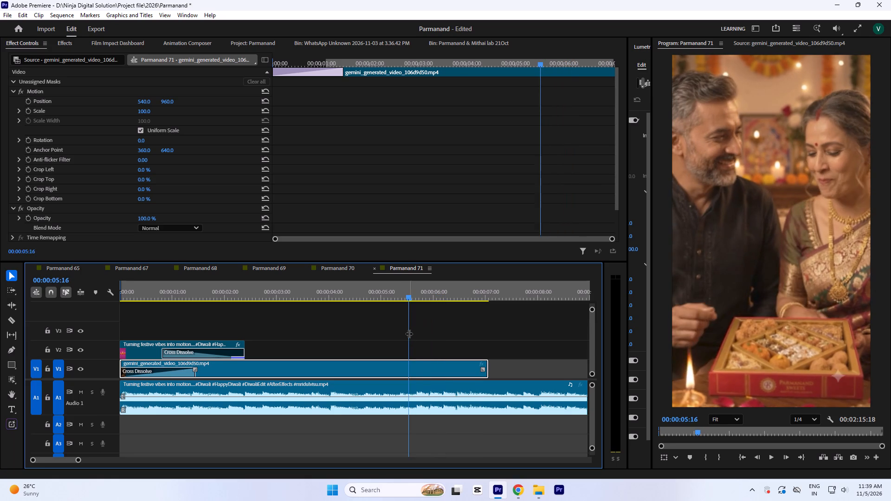
pyautogui.press('space')
pyautogui.press('space')
pyautogui.hotkey('ctrl', 's')
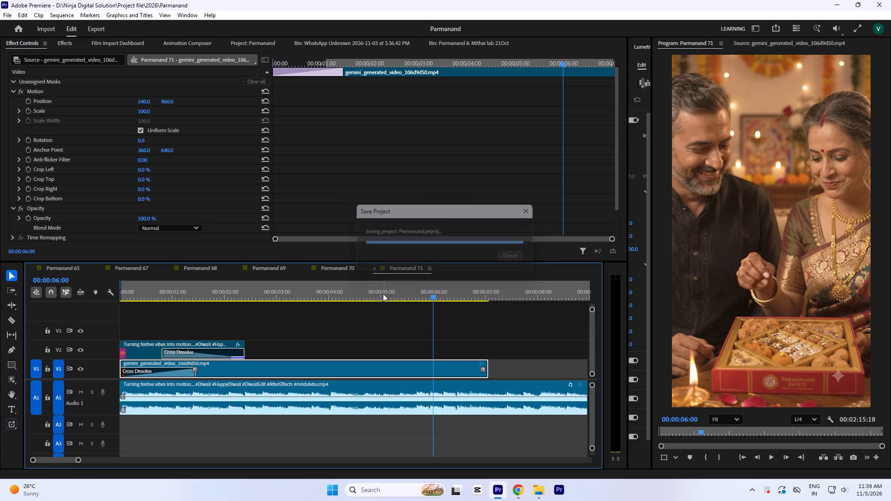
# Review the couple clip's later section, set its speed to 80% and play the slowed clip from about 3:01.
pyautogui.click(383, 294)
pyautogui.press('space')
pyautogui.press('space')
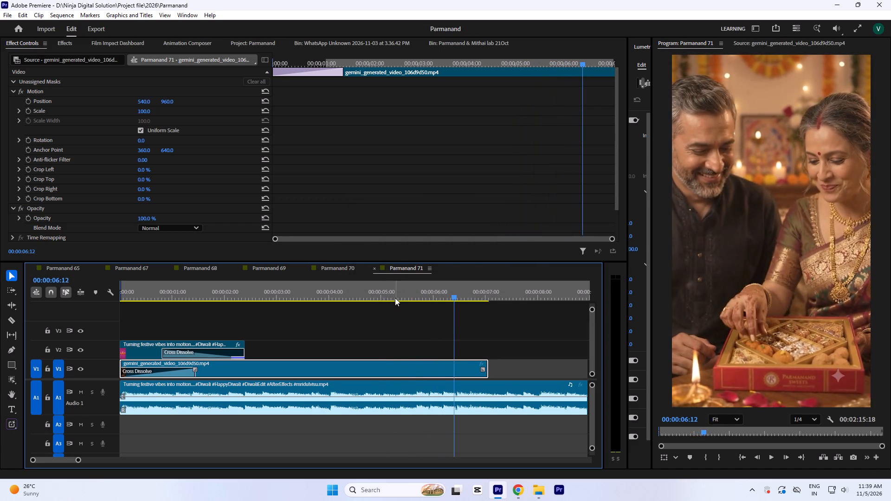
pyautogui.moveTo(395, 297); pyautogui.dragTo(416, 317)
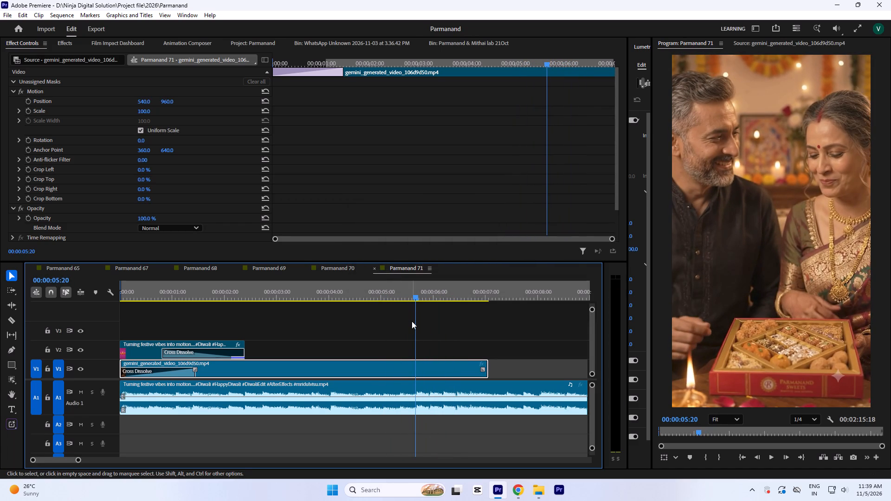
pyautogui.hotkey('ctrl', 'r')
pyautogui.press('8')
pyautogui.press('0')
pyautogui.press('Return')
pyautogui.click(279, 292)
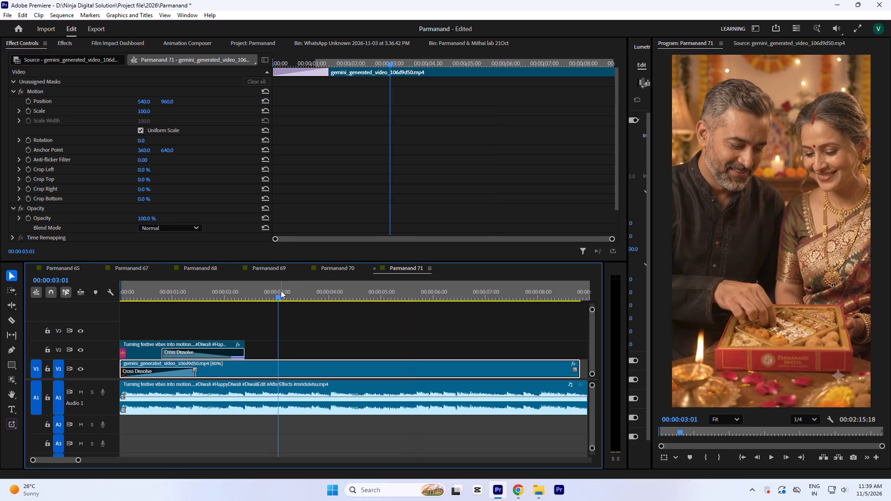
pyautogui.press('space')
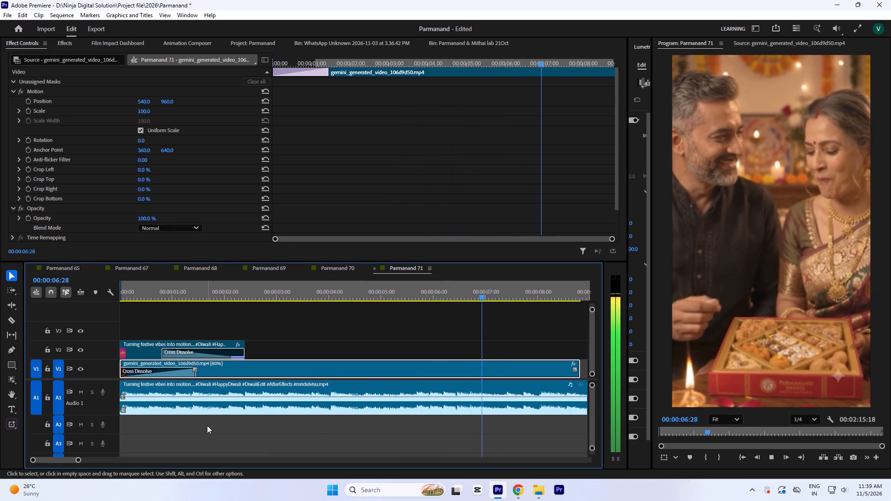
# Find the moment before the woman takes the bite and trim the couple clip's end to about 6:22.
pyautogui.press('space')
pyautogui.moveTo(503, 286); pyautogui.dragTo(496, 297)
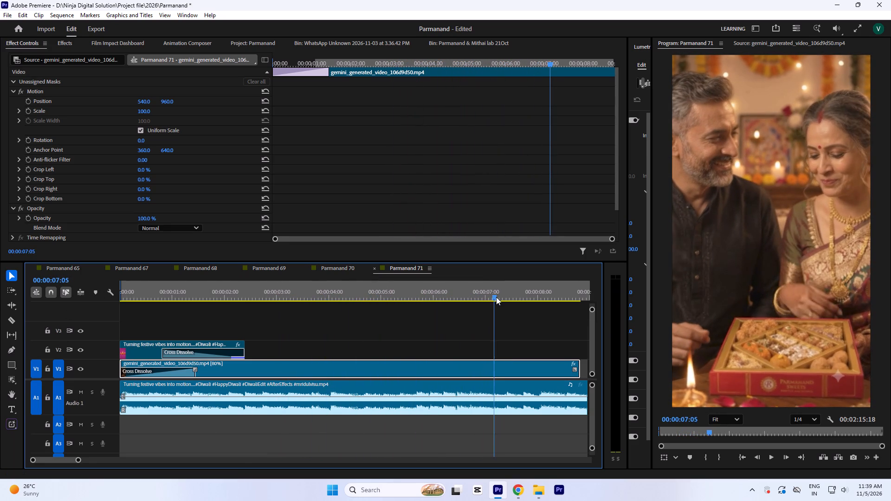
pyautogui.moveTo(496, 297); pyautogui.dragTo(468, 331)
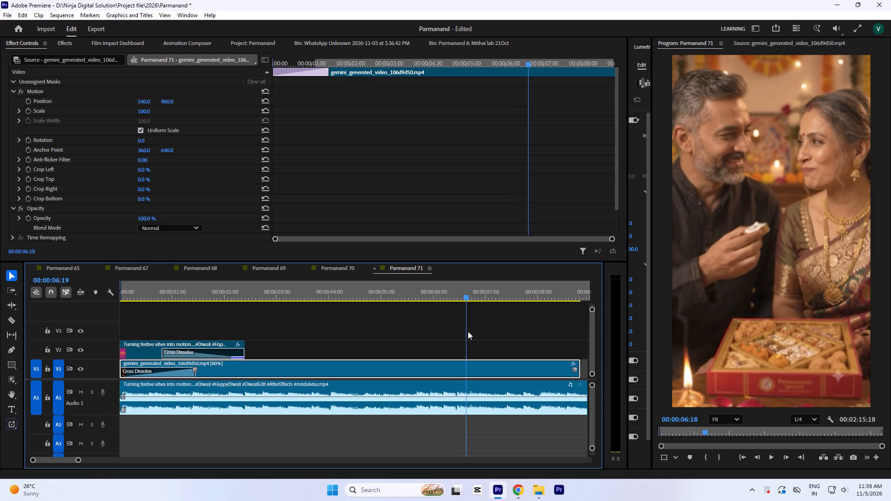
pyautogui.moveTo(468, 331); pyautogui.dragTo(472, 332)
pyautogui.press('-')
pyautogui.moveTo(355, 366); pyautogui.dragTo(322, 367)
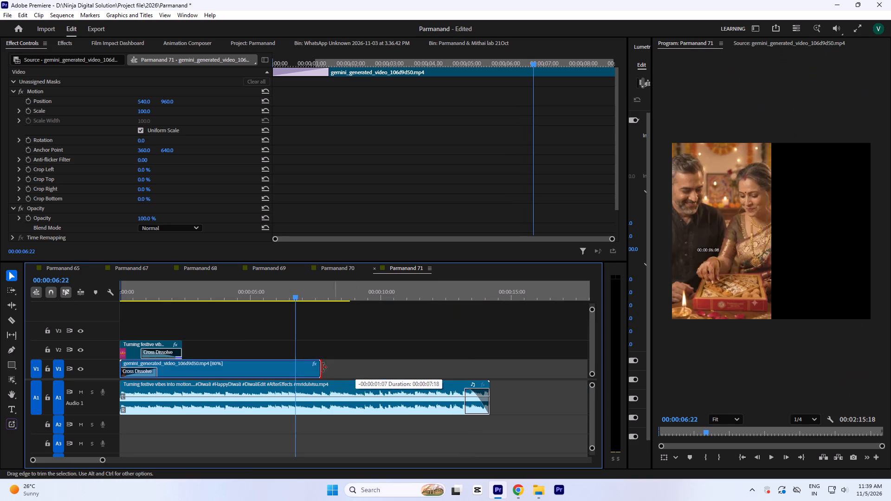
pyautogui.moveTo(322, 367); pyautogui.dragTo(299, 370)
# Check the cut at frame level, extend the couple clip's end to 6:24 and save the project.
pyautogui.press('=')
pyautogui.press('=')
pyautogui.press('=')
pyautogui.press('=')
pyautogui.press('=')
pyautogui.press('=')
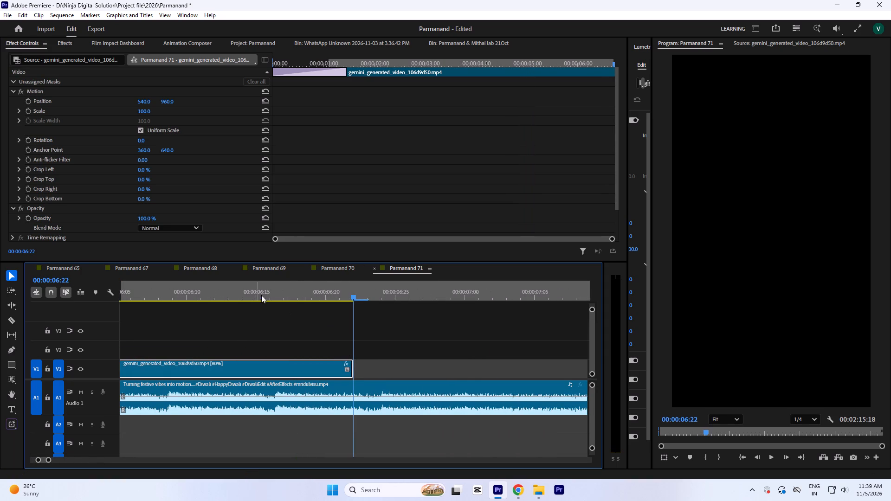
pyautogui.click(249, 289)
pyautogui.press('space')
pyautogui.press('space')
pyautogui.press('space')
pyautogui.press('space')
pyautogui.moveTo(356, 371); pyautogui.dragTo(388, 373)
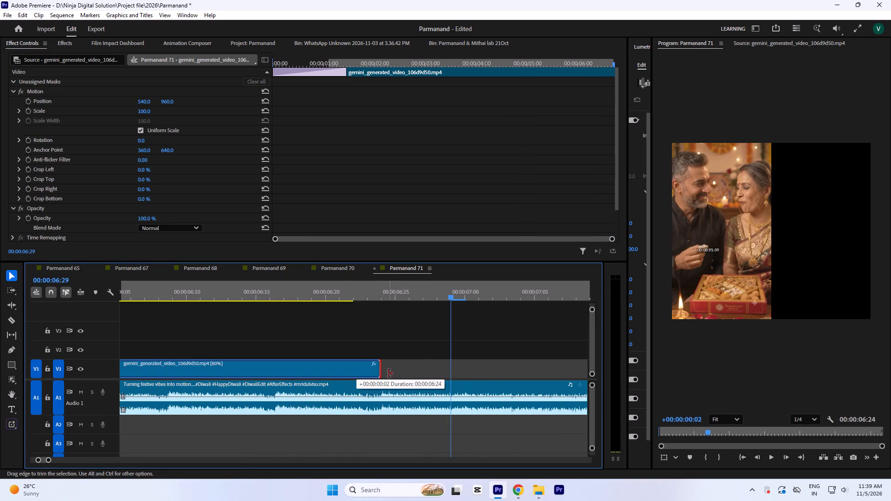
pyautogui.moveTo(388, 373); pyautogui.dragTo(387, 370)
pyautogui.click(375, 289)
pyautogui.click(369, 289)
pyautogui.hotkey('ctrl', 's')
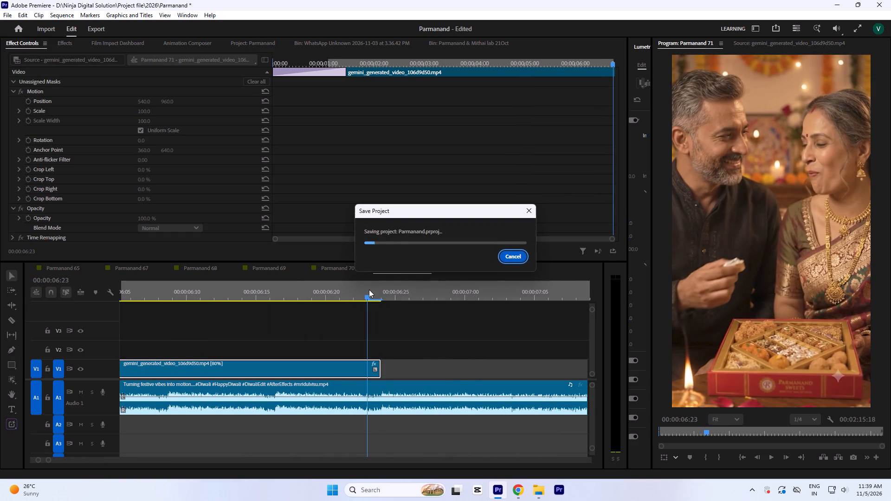
# Play the sequence from the start past the end of the couple clip and save the project.
pyautogui.press('-')
pyautogui.press('-')
pyautogui.press('-')
pyautogui.press('-')
pyautogui.press('-')
pyautogui.press('-')
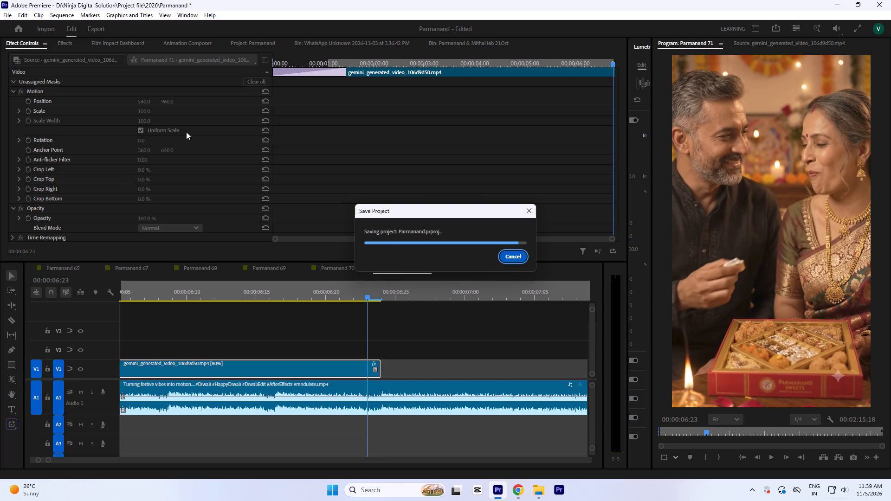
pyautogui.press('-')
pyautogui.press('-')
pyautogui.press('-')
pyautogui.press('-')
pyautogui.write('--')
pyautogui.press('-')
pyautogui.press('-')
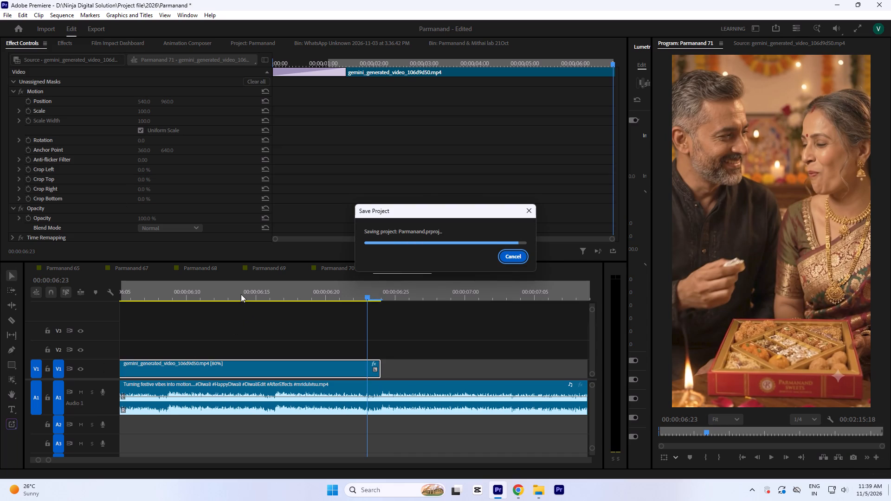
pyautogui.write('---')
pyautogui.click(241, 294)
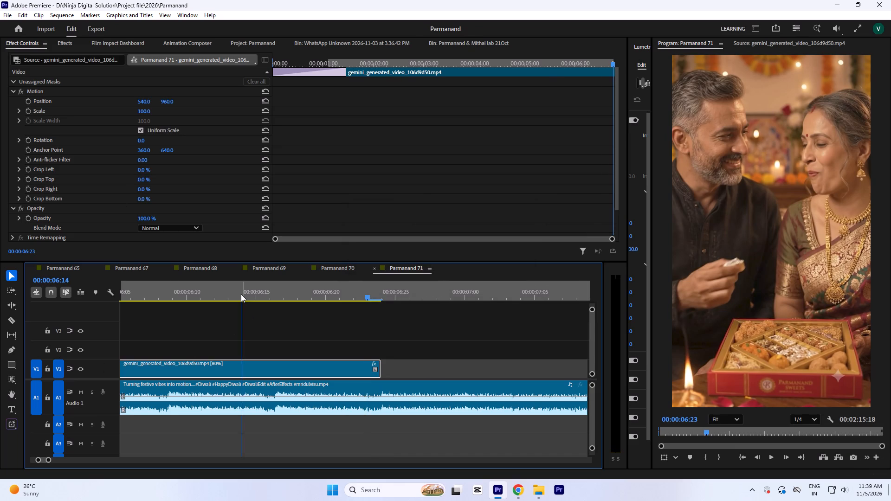
pyautogui.write('--')
pyautogui.press('-')
pyautogui.press('-')
pyautogui.moveTo(174, 292); pyautogui.dragTo(0, 327)
pyautogui.press('space')
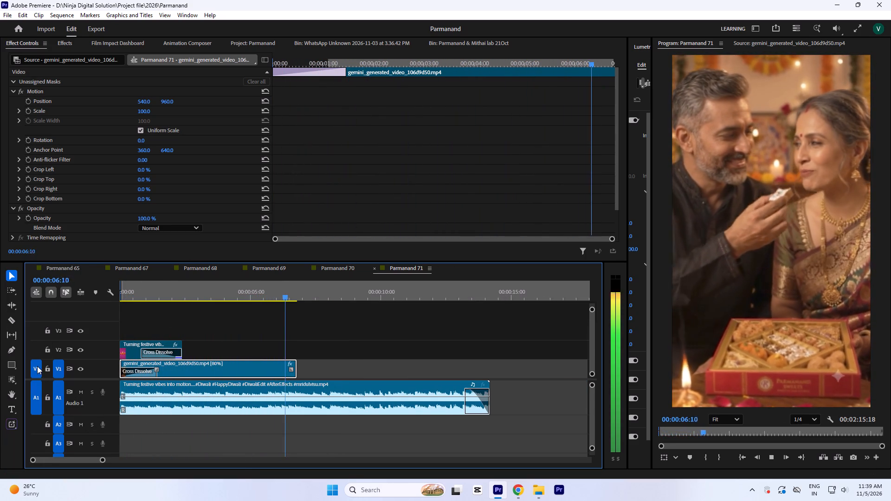
pyautogui.press('space')
pyautogui.hotkey('ctrl', 's')
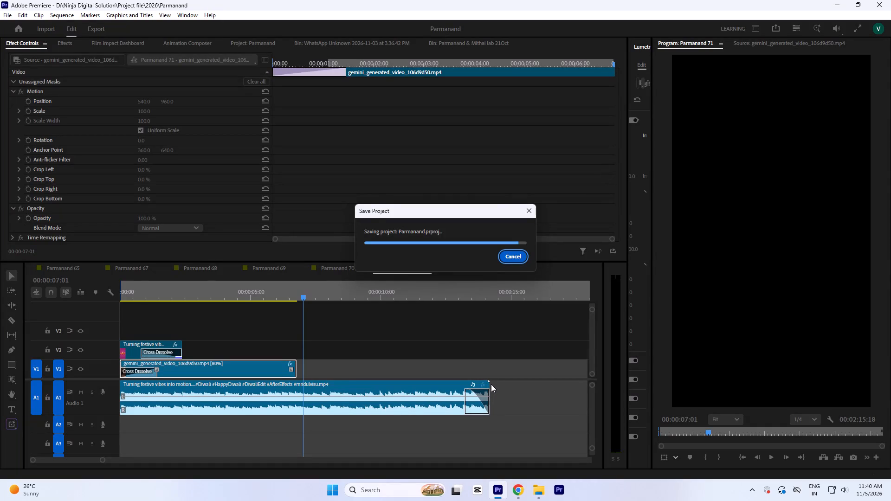
# Open the Gemini couple video from the Parmanand project bin as the source clip and start playing it.
pyautogui.moveTo(491, 384); pyautogui.dragTo(570, 397)
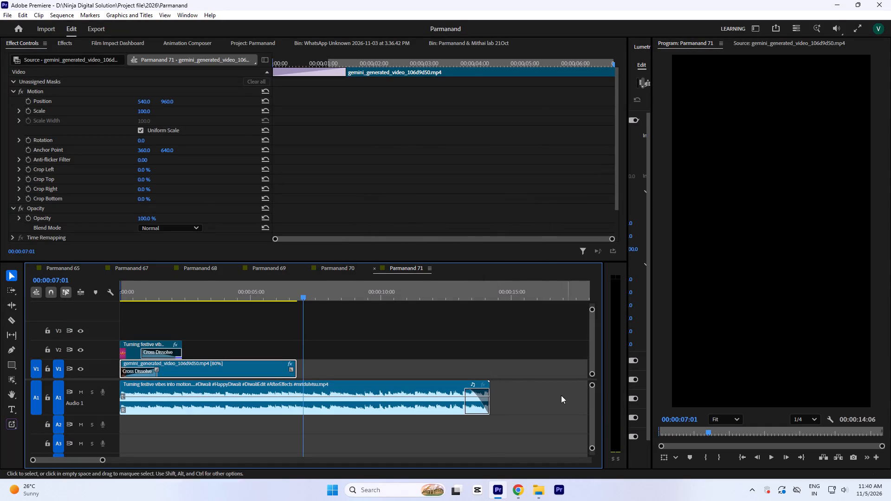
pyautogui.click(334, 40)
pyautogui.click(438, 43)
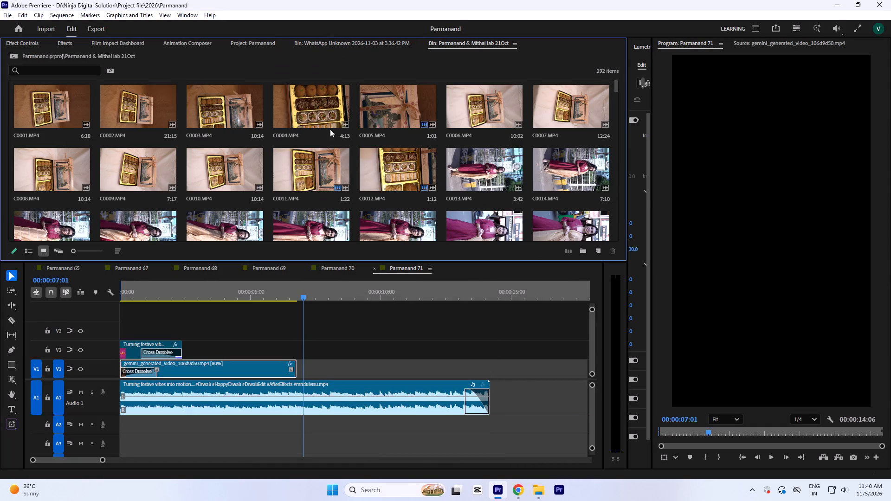
pyautogui.click(256, 43)
pyautogui.doubleClick(388, 192)
pyautogui.press('space')
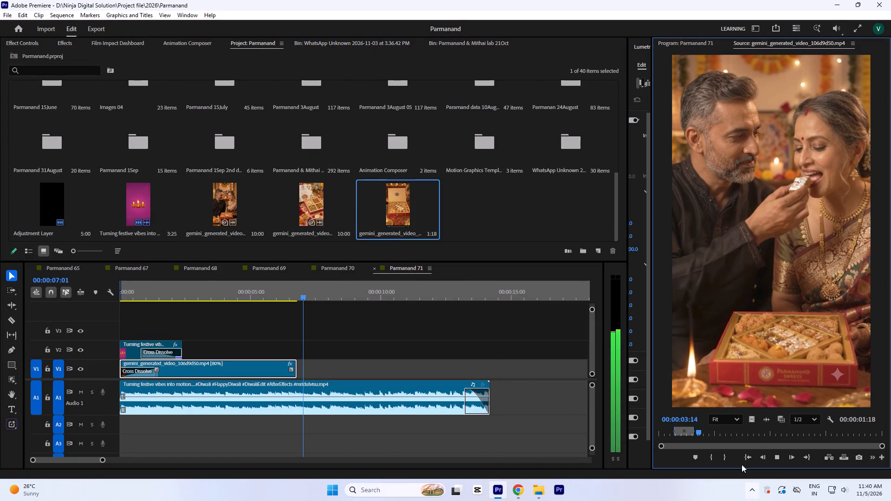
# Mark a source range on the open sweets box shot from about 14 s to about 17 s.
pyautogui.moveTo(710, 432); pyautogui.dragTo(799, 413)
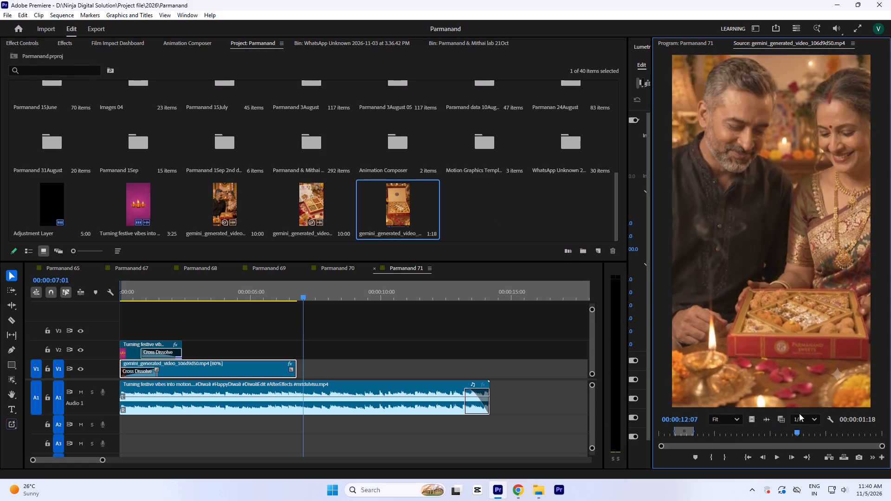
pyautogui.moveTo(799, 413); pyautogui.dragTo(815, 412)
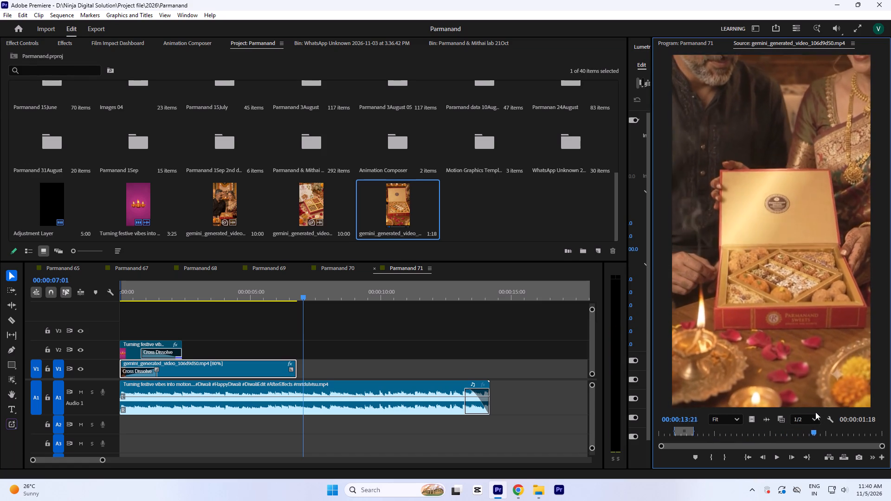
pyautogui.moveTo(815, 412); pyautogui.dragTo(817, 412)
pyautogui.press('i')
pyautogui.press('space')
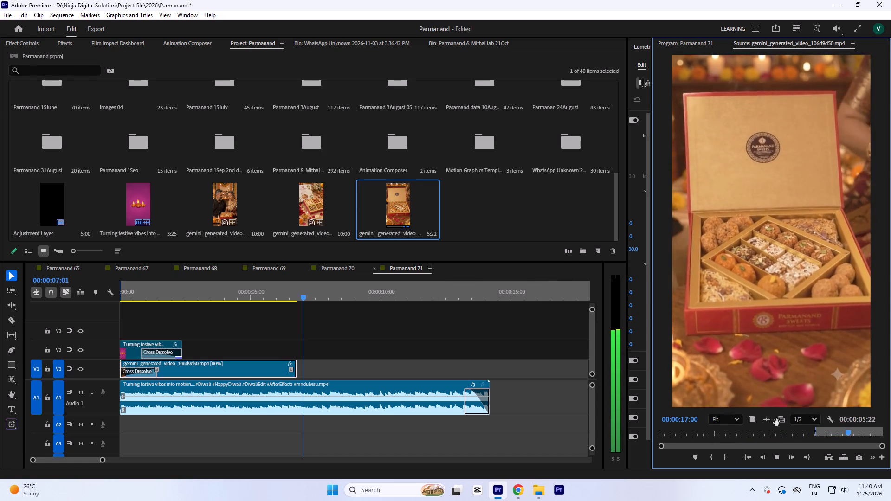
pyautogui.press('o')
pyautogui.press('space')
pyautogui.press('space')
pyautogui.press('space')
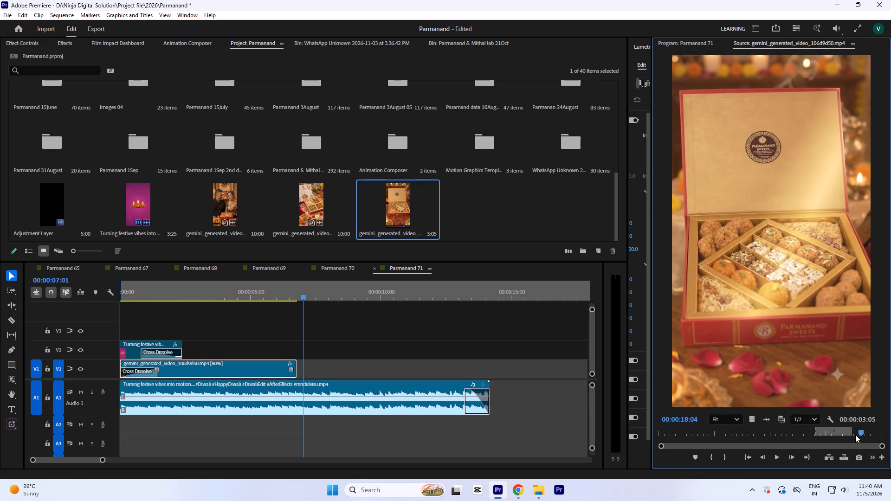
# Mark the source range from 16:23 to about 18:23 and place its video on V2 right after the couple clip.
pyautogui.moveTo(858, 431); pyautogui.dragTo(850, 442)
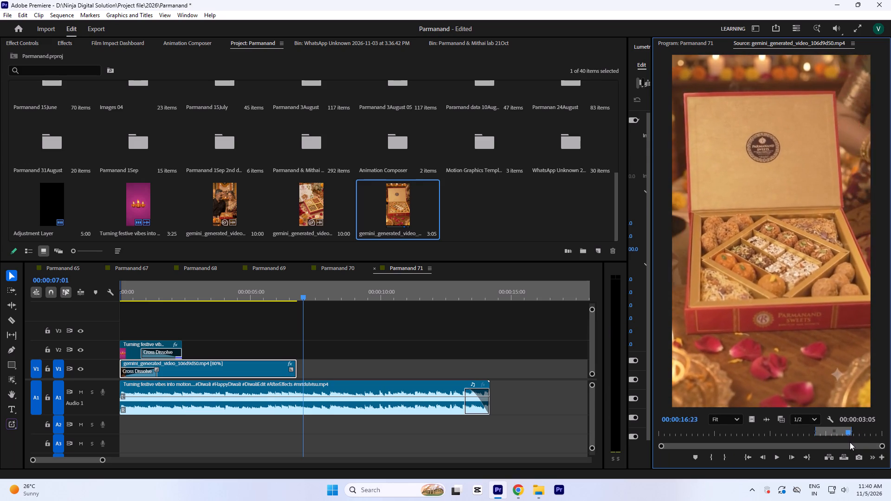
pyautogui.moveTo(850, 442); pyautogui.dragTo(849, 444)
pyautogui.press('i')
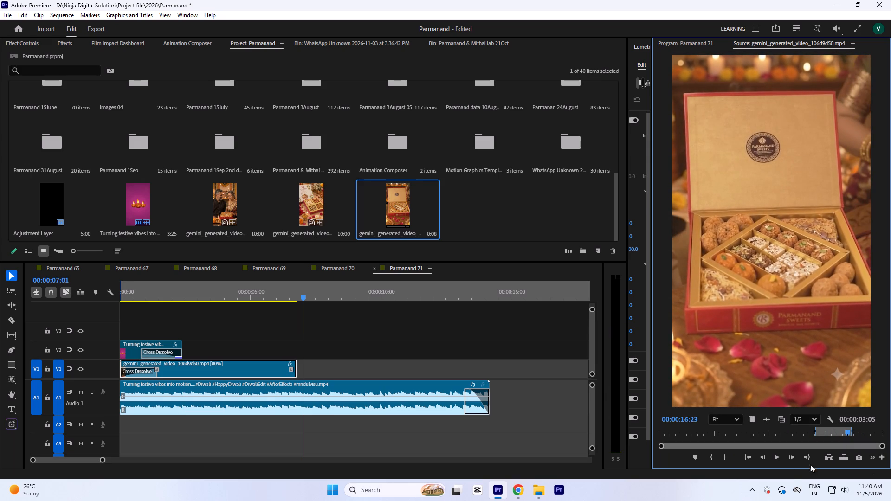
pyautogui.press('space')
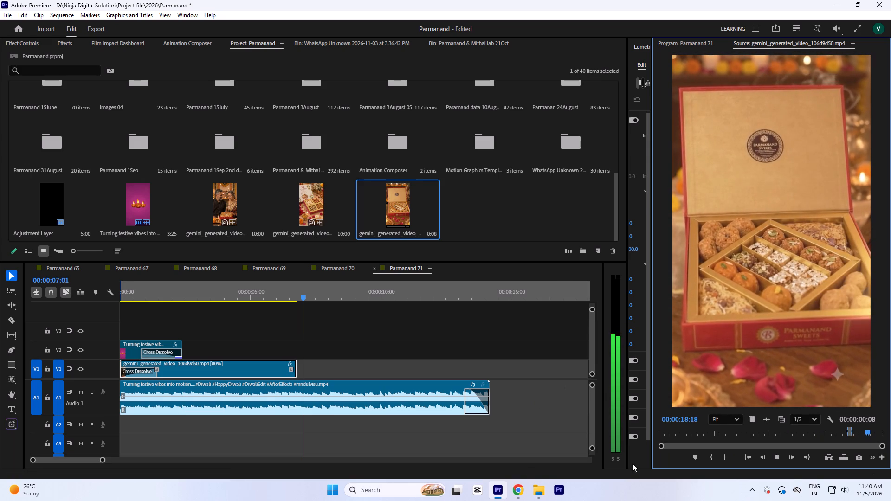
pyautogui.press('space')
pyautogui.press('space')
pyautogui.press('space')
pyautogui.press('o')
pyautogui.moveTo(750, 422); pyautogui.dragTo(273, 360)
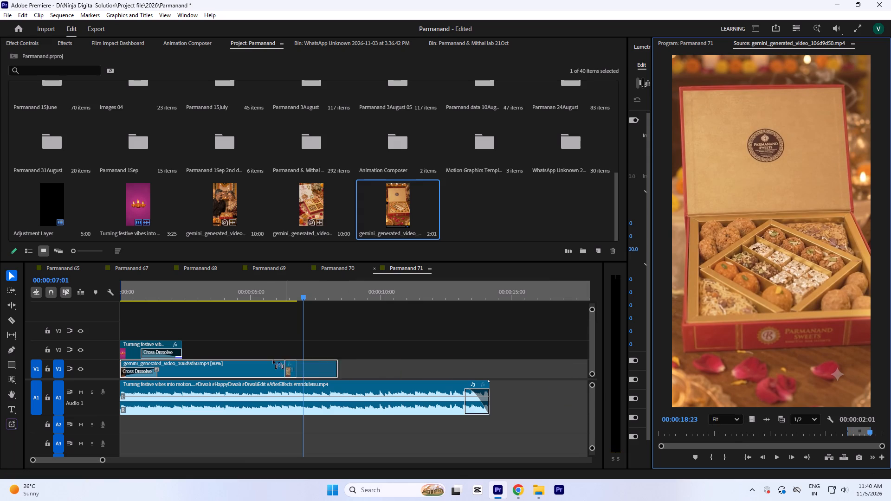
pyautogui.moveTo(273, 360); pyautogui.dragTo(297, 353)
# Set the sweets box clip's speed to 80% and scale it to fill the vertical frame.
pyautogui.click(316, 351)
pyautogui.click(325, 290)
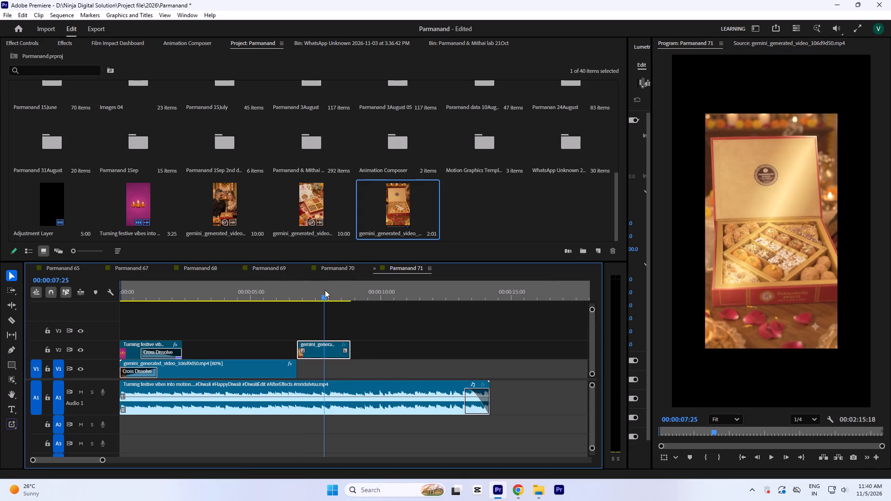
pyautogui.hotkey('ctrl', 'r')
pyautogui.write('80')
pyautogui.press('Return')
pyautogui.click(335, 292)
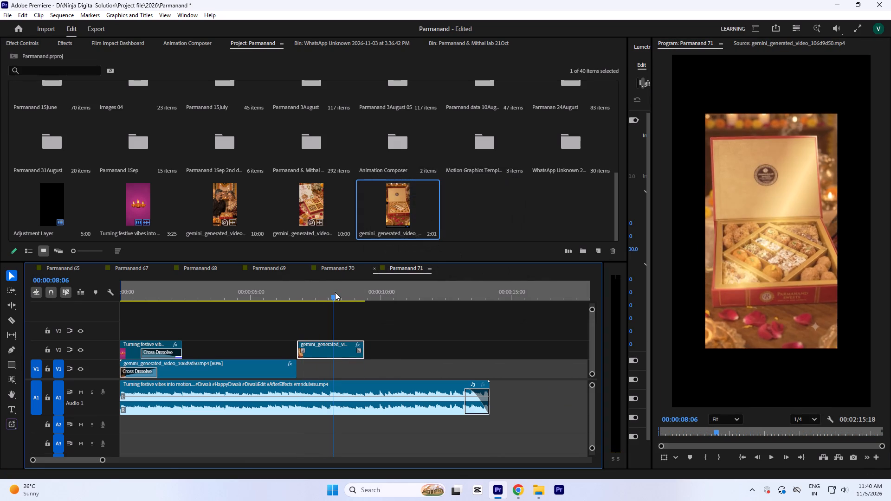
pyautogui.press('a')
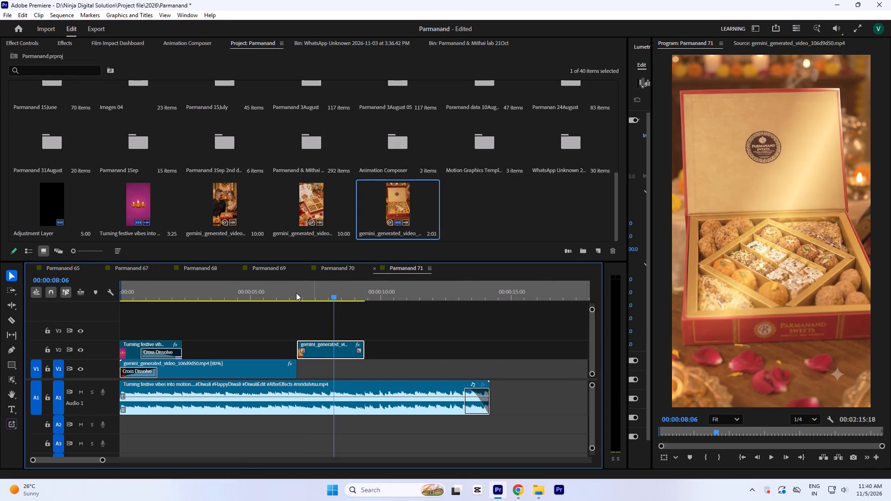
# Move the sweets box clip down to V1, directly against the couple clip's end at 6:24.
pyautogui.press('=')
pyautogui.press('=')
pyautogui.click(207, 289)
pyautogui.press('=')
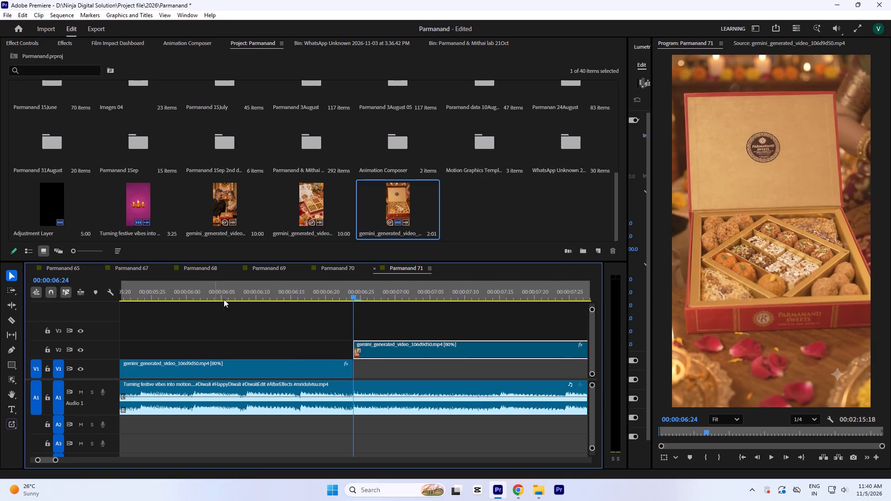
pyautogui.press('=')
pyautogui.press('=')
pyautogui.moveTo(383, 349); pyautogui.dragTo(386, 368)
# Review the sweets box clip, trim its start to about 7:06 and move it back against the couple clip's end.
pyautogui.press('-')
pyautogui.press('-')
pyautogui.press('space')
pyautogui.press('-')
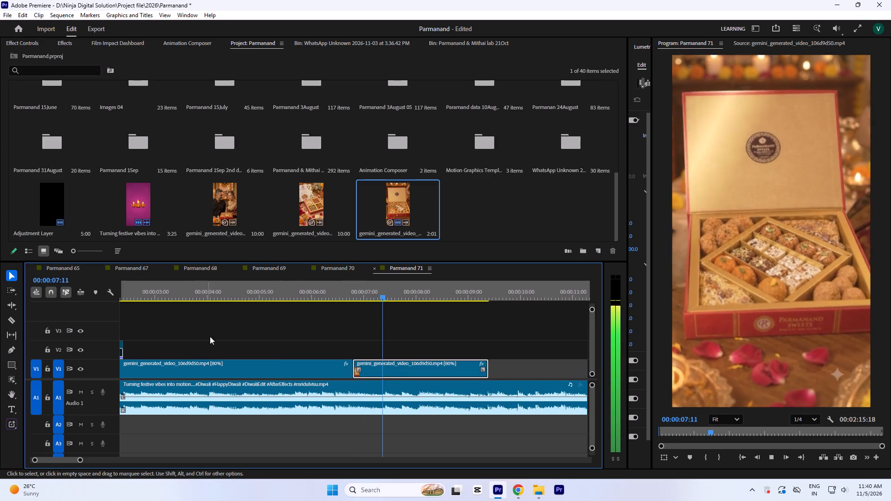
pyautogui.press('space')
pyautogui.moveTo(370, 292); pyautogui.dragTo(355, 307)
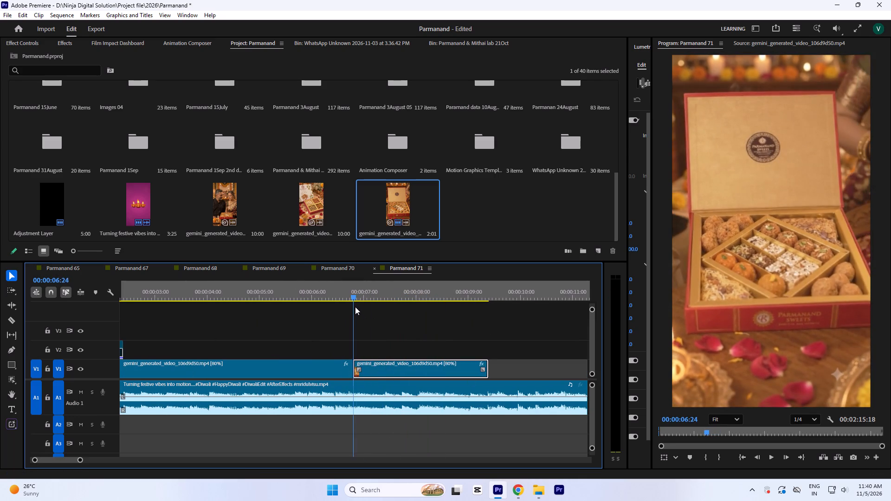
pyautogui.moveTo(355, 307); pyautogui.dragTo(375, 315)
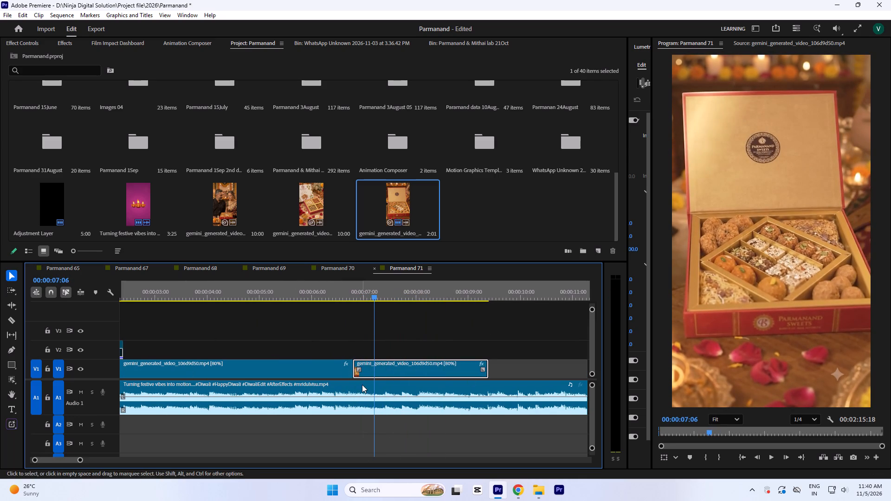
pyautogui.moveTo(355, 375); pyautogui.dragTo(378, 378)
pyautogui.moveTo(403, 372); pyautogui.dragTo(386, 371)
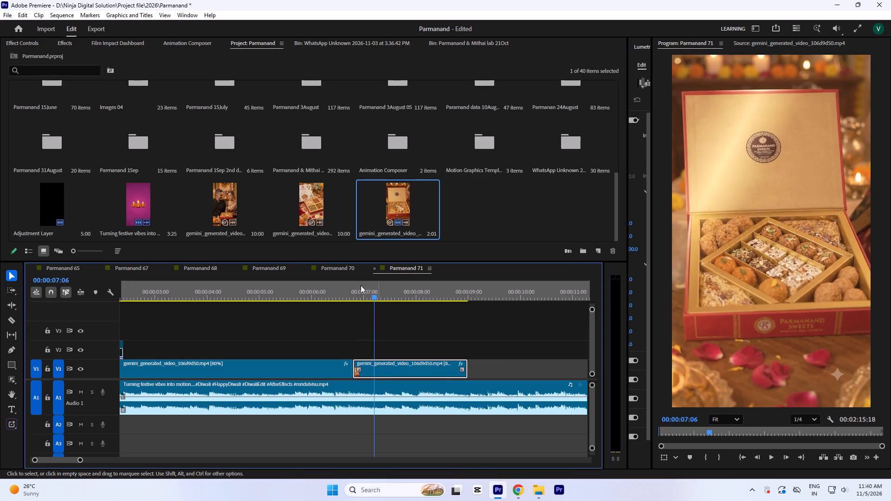
# Rotate the sweets box clip 1°, scale it to 106% and set its horizontal position to 530.
pyautogui.click(26, 44)
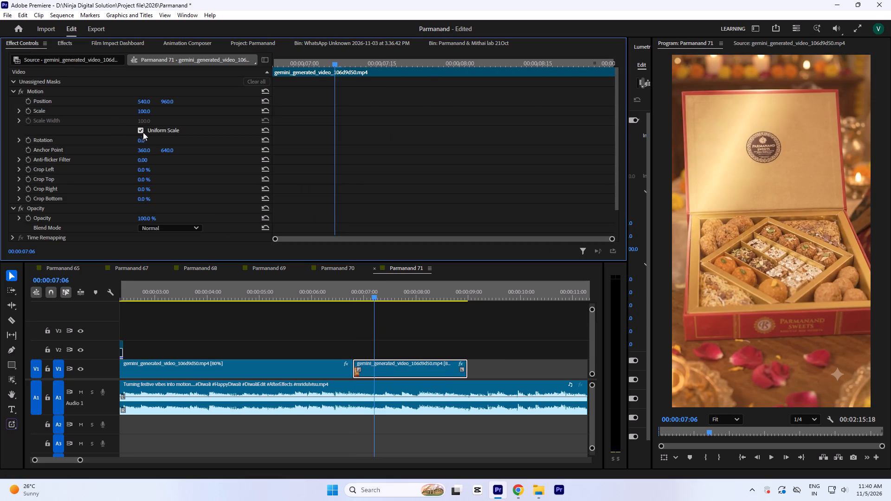
pyautogui.click(147, 140)
pyautogui.press('Up')
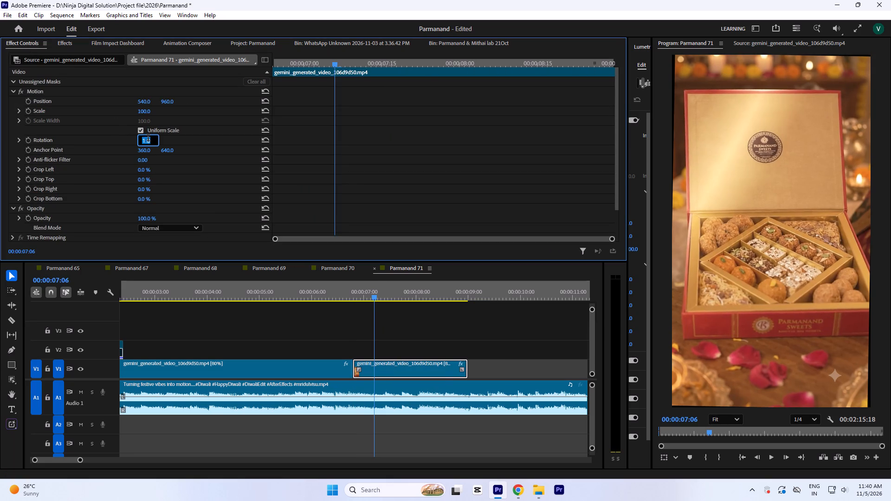
pyautogui.click(142, 111)
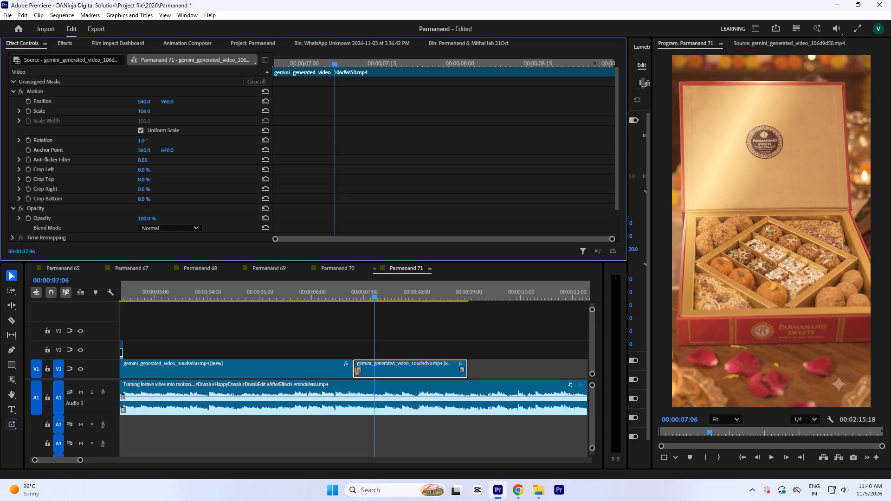
pyautogui.moveTo(147, 102); pyautogui.dragTo(145, 114)
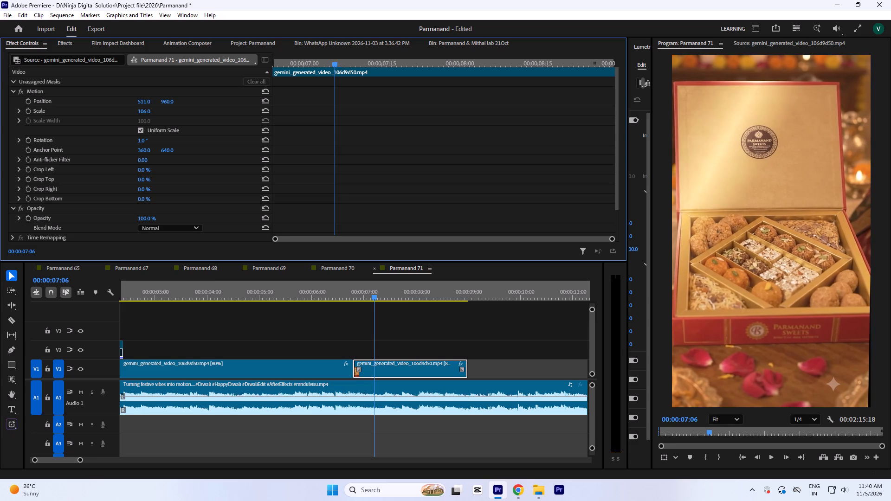
pyautogui.moveTo(145, 114); pyautogui.dragTo(145, 106)
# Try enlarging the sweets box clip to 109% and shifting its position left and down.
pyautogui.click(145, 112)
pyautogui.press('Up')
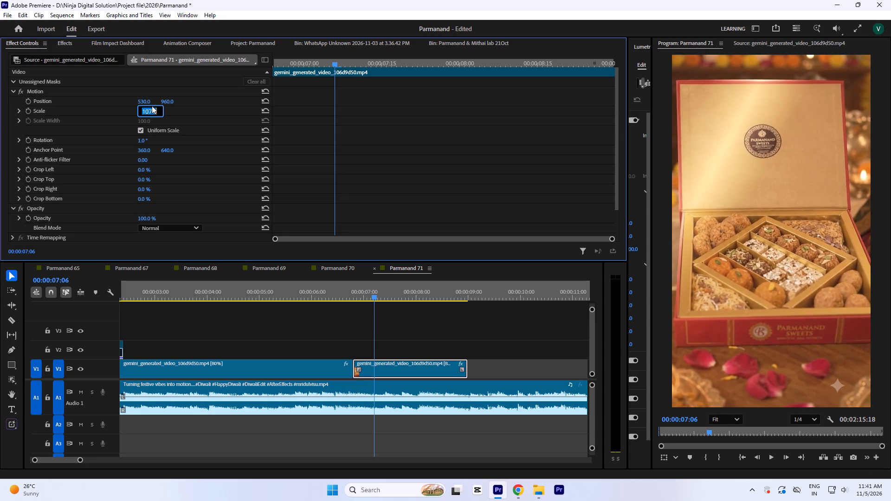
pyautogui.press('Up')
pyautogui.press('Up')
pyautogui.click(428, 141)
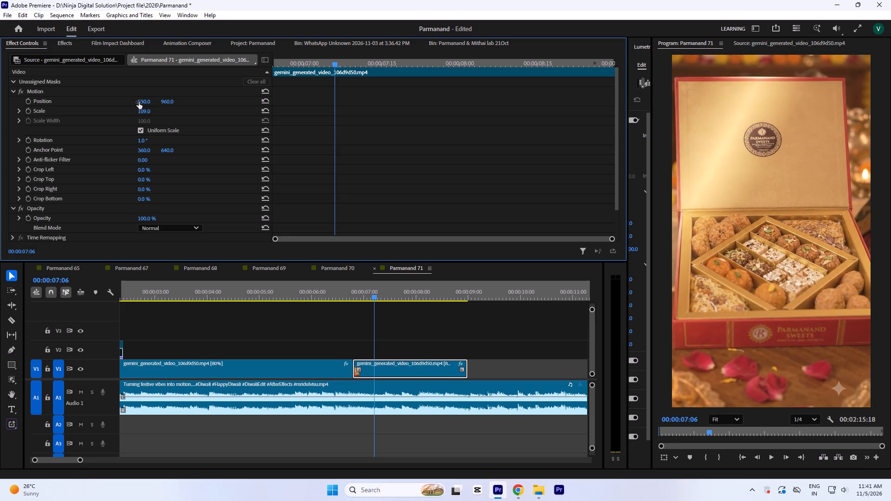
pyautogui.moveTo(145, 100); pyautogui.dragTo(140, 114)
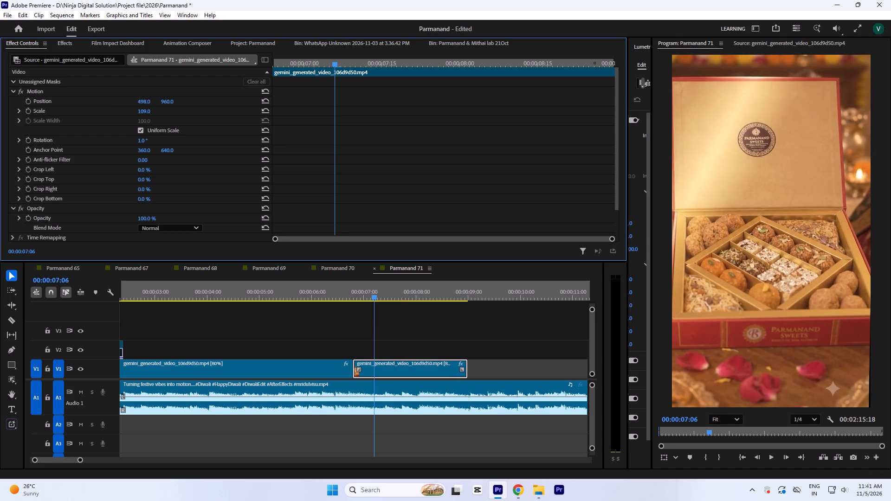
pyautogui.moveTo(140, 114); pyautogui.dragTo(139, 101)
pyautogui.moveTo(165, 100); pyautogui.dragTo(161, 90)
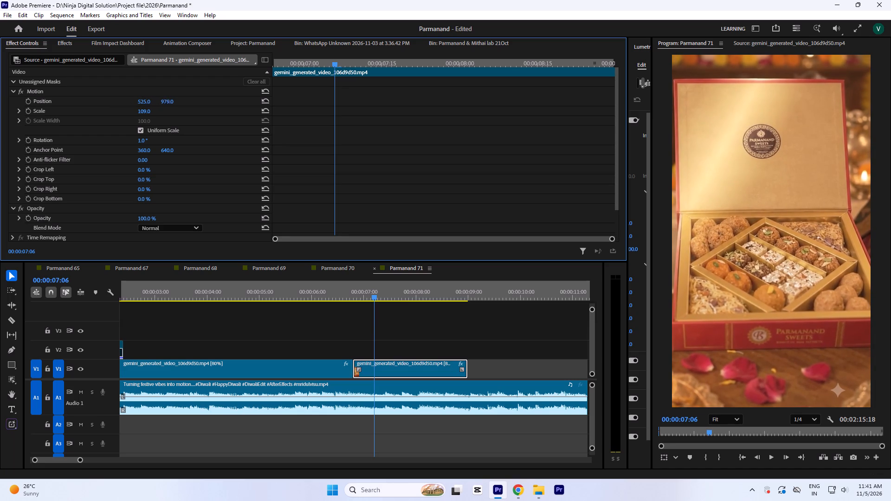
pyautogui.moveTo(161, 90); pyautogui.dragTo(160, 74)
# Add a Cross Dissolve between the couple and sweets box clips on V1, leaving none at the sweets box clip's end.
pyautogui.click(288, 286)
pyautogui.press('space')
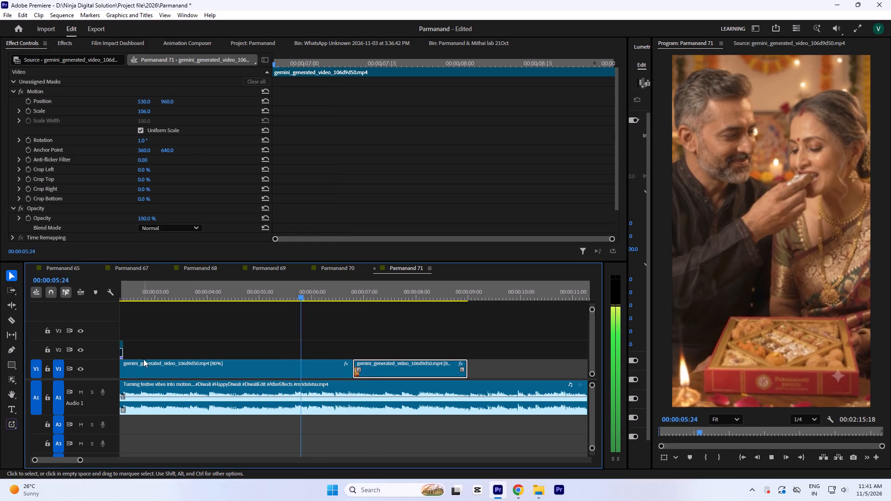
pyautogui.press('space')
pyautogui.moveTo(330, 336); pyautogui.dragTo(369, 360)
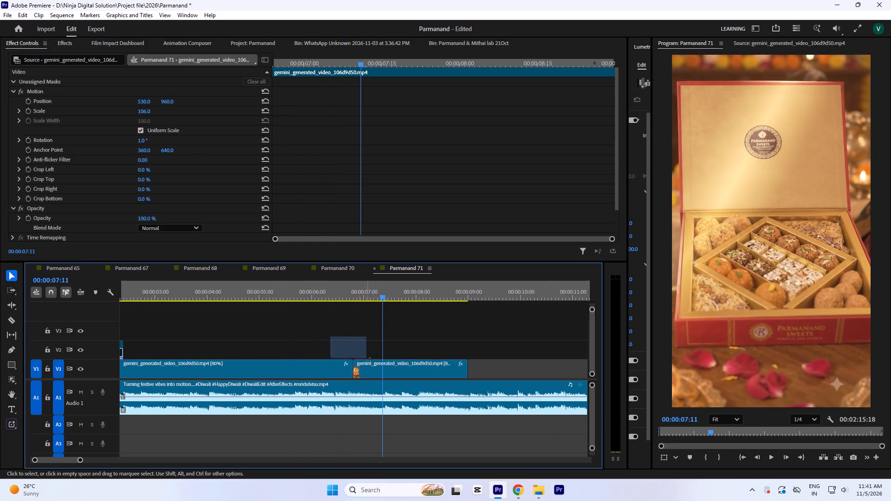
pyautogui.moveTo(369, 360); pyautogui.dragTo(376, 363)
pyautogui.hotkey('shift', 'd')
pyautogui.click(294, 287)
pyautogui.press('space')
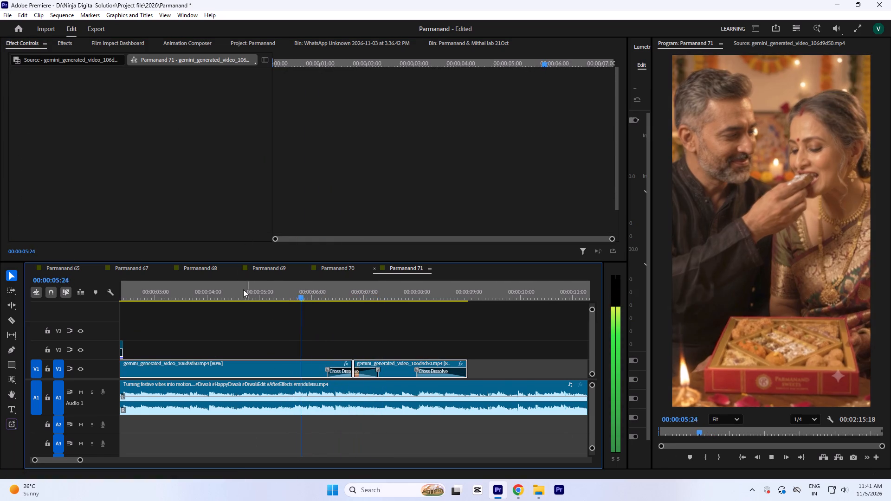
pyautogui.press('space')
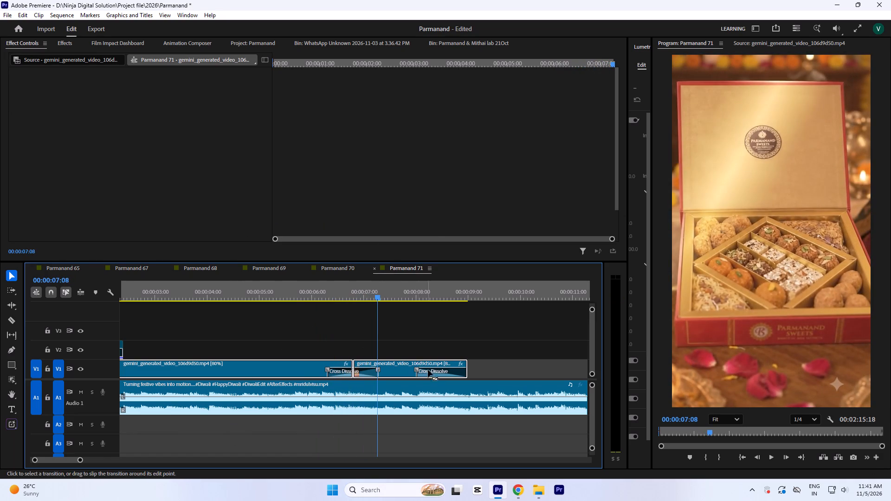
pyautogui.click(430, 371)
pyautogui.press('Delete')
# Lengthen the Cross Dissolve to run from about 5:14 to 8:03 and play it back.
pyautogui.moveTo(327, 371); pyautogui.dragTo(284, 372)
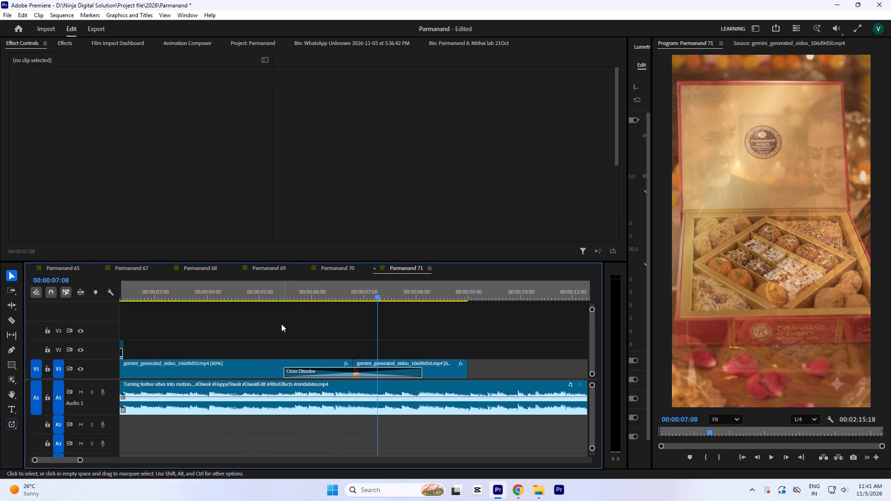
pyautogui.click(260, 298)
pyautogui.press('space')
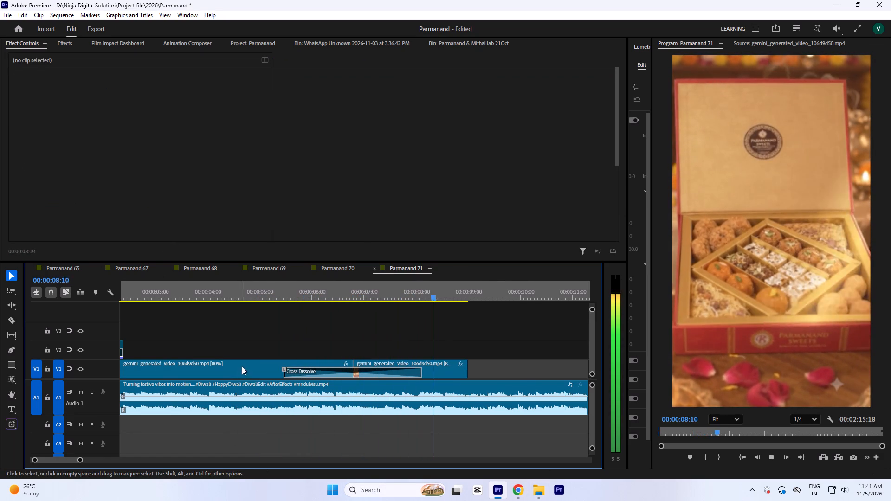
pyautogui.press('space')
pyautogui.press('space')
pyautogui.press('space')
# Extend the sweets box clip and trim its end at 9:29, on the music beat.
pyautogui.moveTo(468, 375); pyautogui.dragTo(549, 378)
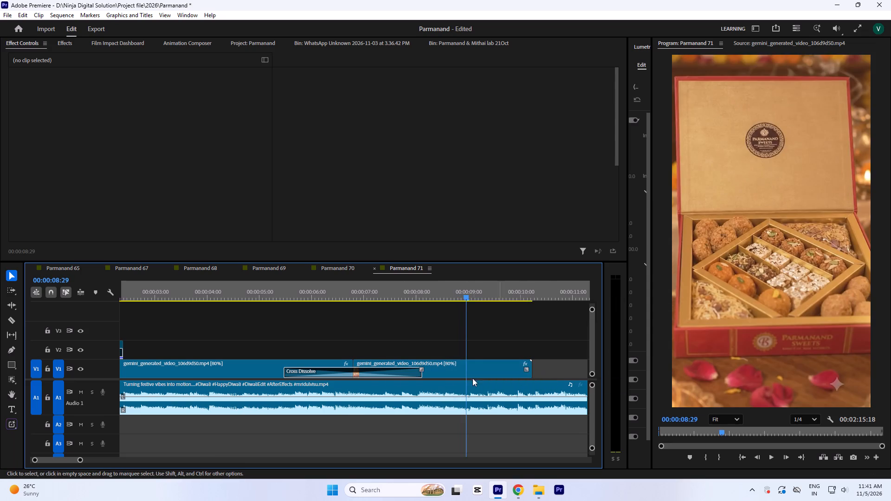
pyautogui.press('space')
pyautogui.press('space')
pyautogui.press('space')
pyautogui.press('space')
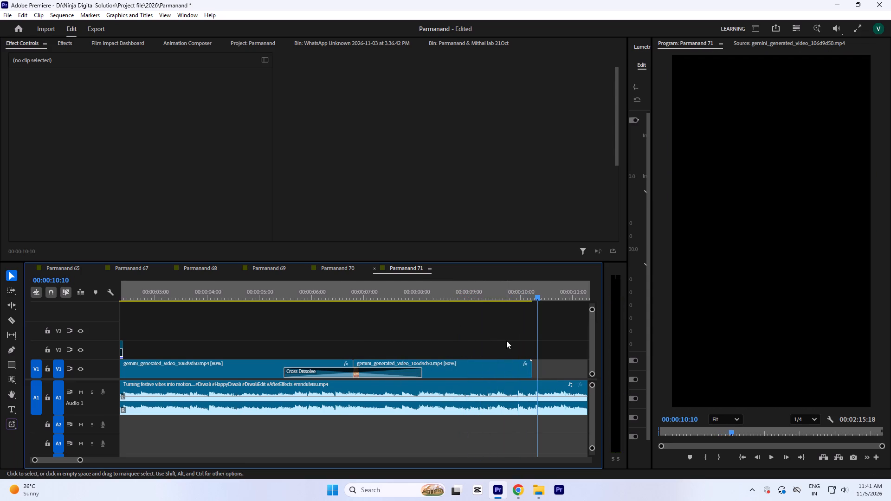
pyautogui.moveTo(509, 295); pyautogui.dragTo(517, 311)
pyautogui.press('space')
pyautogui.press('space')
pyautogui.click(514, 296)
pyautogui.press('=')
pyautogui.press('=')
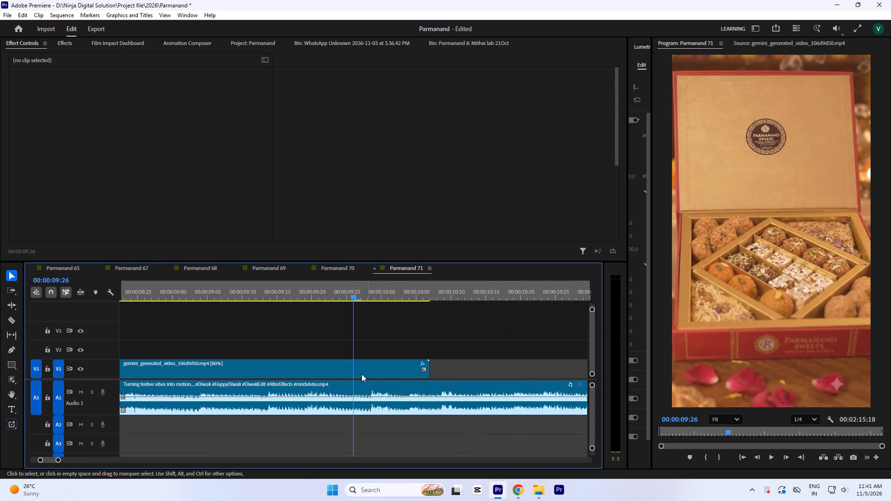
pyautogui.press('=')
pyautogui.moveTo(377, 295); pyautogui.dragTo(389, 301)
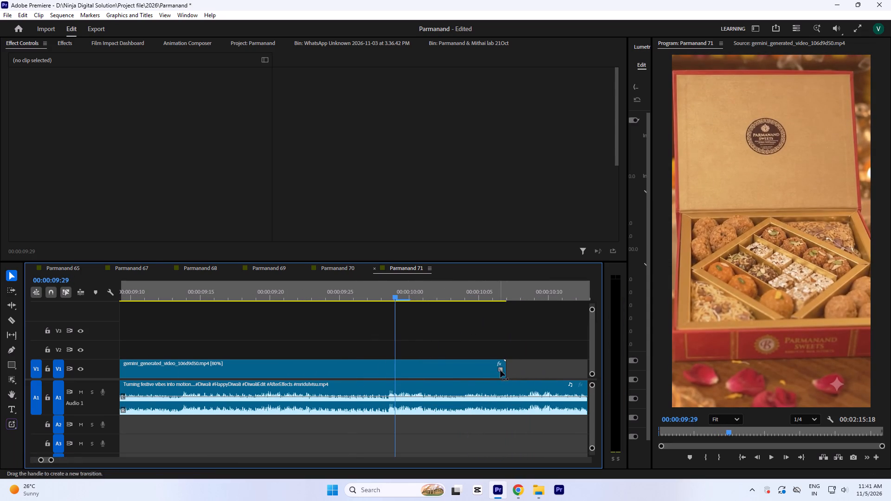
pyautogui.moveTo(508, 370); pyautogui.dragTo(399, 380)
pyautogui.click(378, 302)
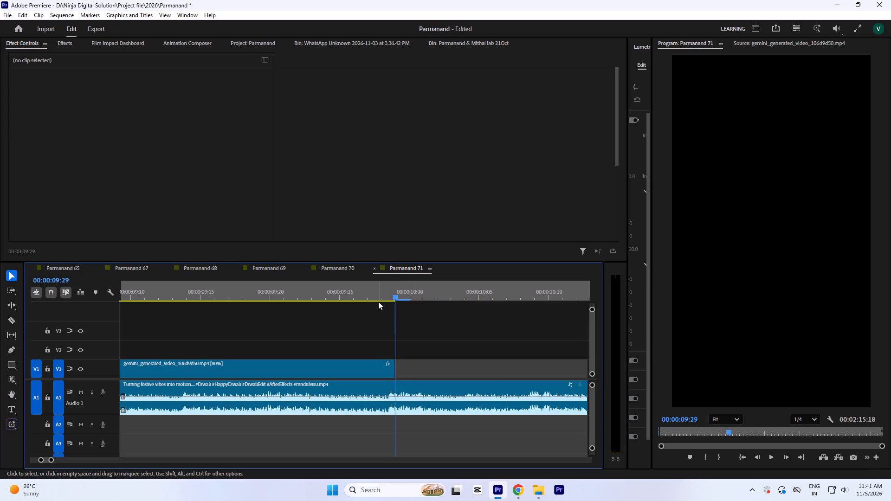
# Save the project.
pyautogui.hotkey('ctrl', 's')
pyautogui.write('--')
pyautogui.press('-')
pyautogui.press('-')
pyautogui.press('-')
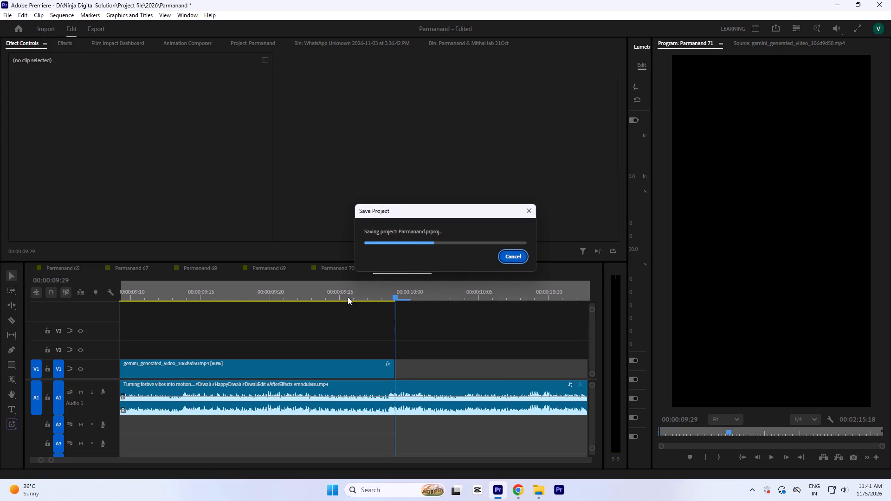
pyautogui.press('-')
pyautogui.press('-')
pyautogui.press('-')
pyautogui.press('-')
pyautogui.write('--')
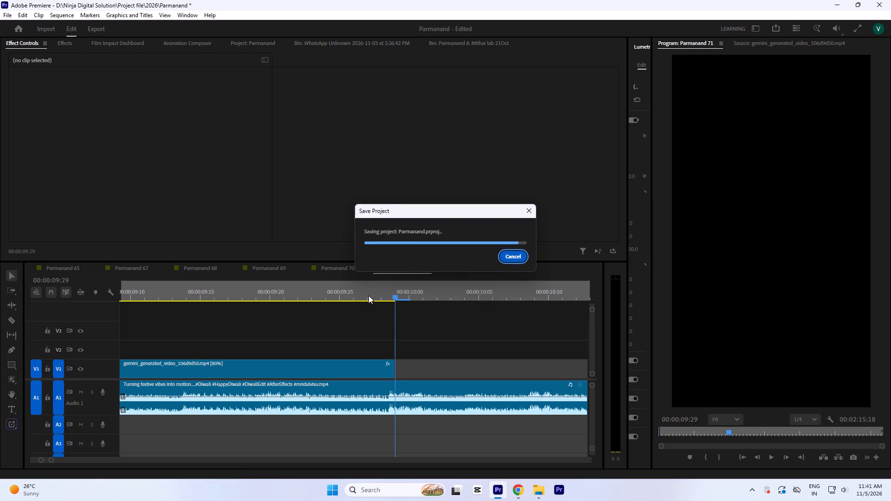
pyautogui.click(363, 296)
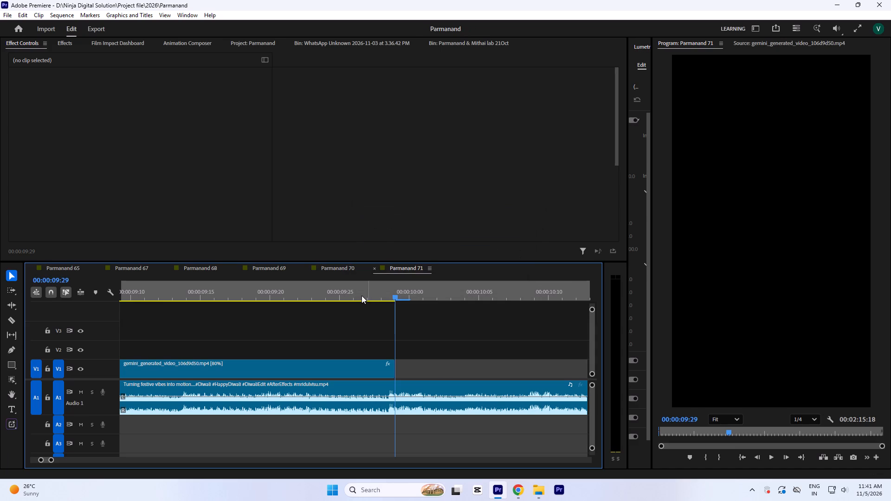
# Play the reel from the start through the sweets box clip to review the transitions.
pyautogui.click(362, 295)
pyautogui.press('-')
pyautogui.press('-')
pyautogui.press('-')
pyautogui.press('-')
pyautogui.press('-')
pyautogui.press('Return')
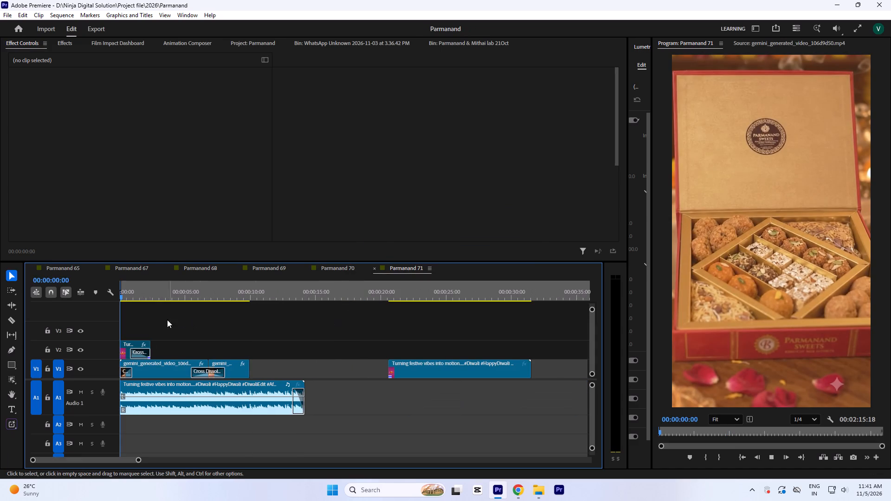
pyautogui.press('-')
pyautogui.press('=')
pyautogui.press('=')
pyautogui.press('space')
pyautogui.moveTo(147, 294); pyautogui.dragTo(58, 303)
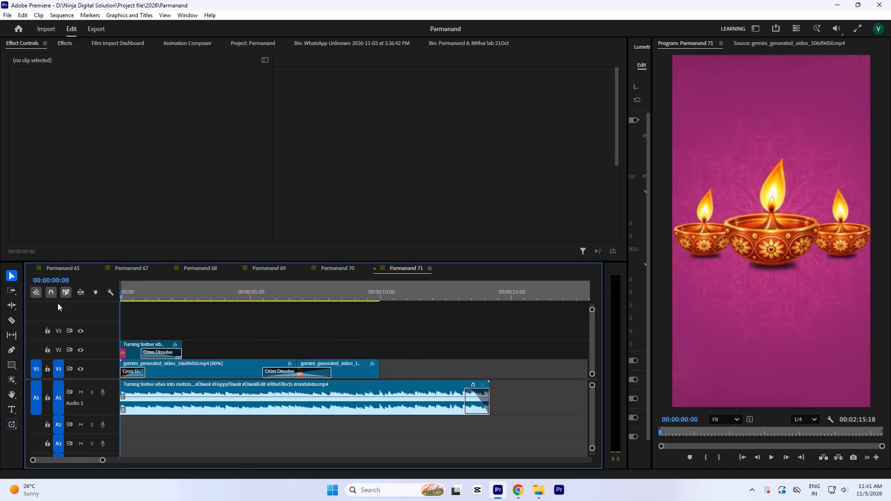
pyautogui.moveTo(58, 303); pyautogui.dragTo(21, 310)
pyautogui.press('space')
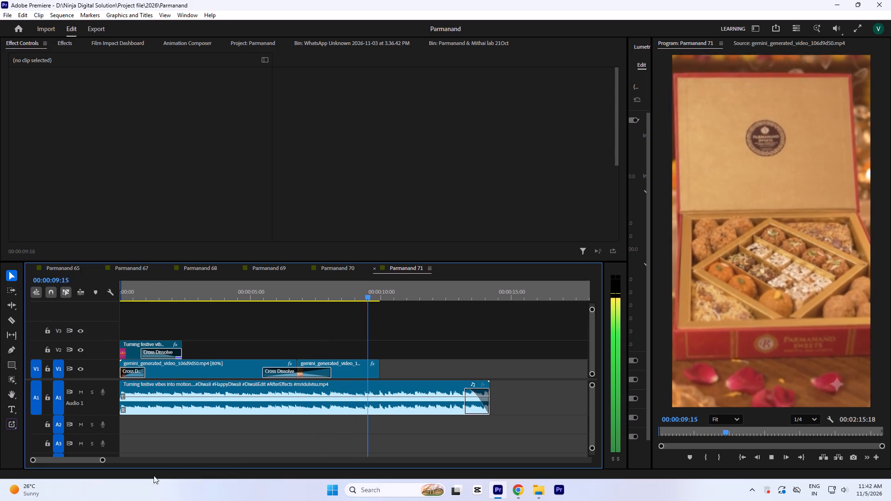
pyautogui.press('space')
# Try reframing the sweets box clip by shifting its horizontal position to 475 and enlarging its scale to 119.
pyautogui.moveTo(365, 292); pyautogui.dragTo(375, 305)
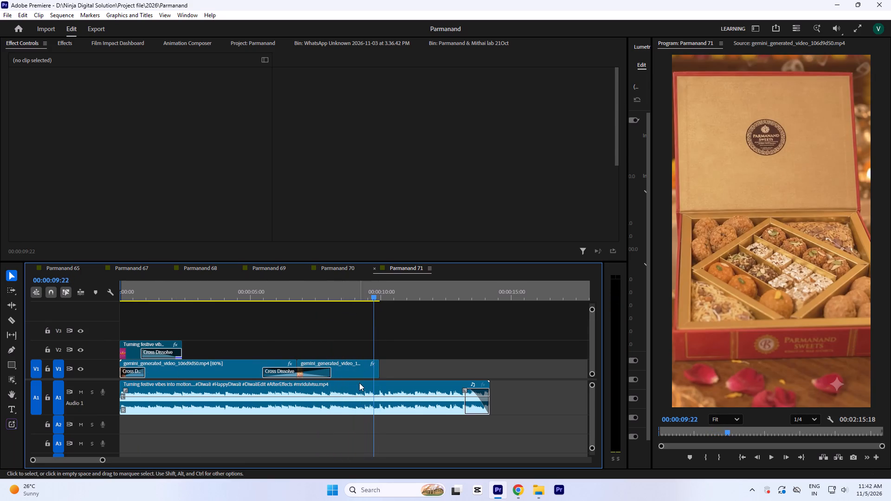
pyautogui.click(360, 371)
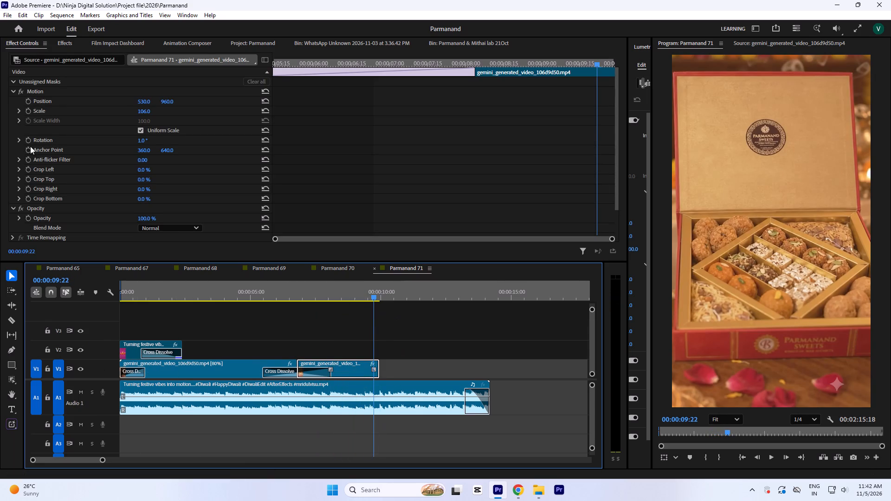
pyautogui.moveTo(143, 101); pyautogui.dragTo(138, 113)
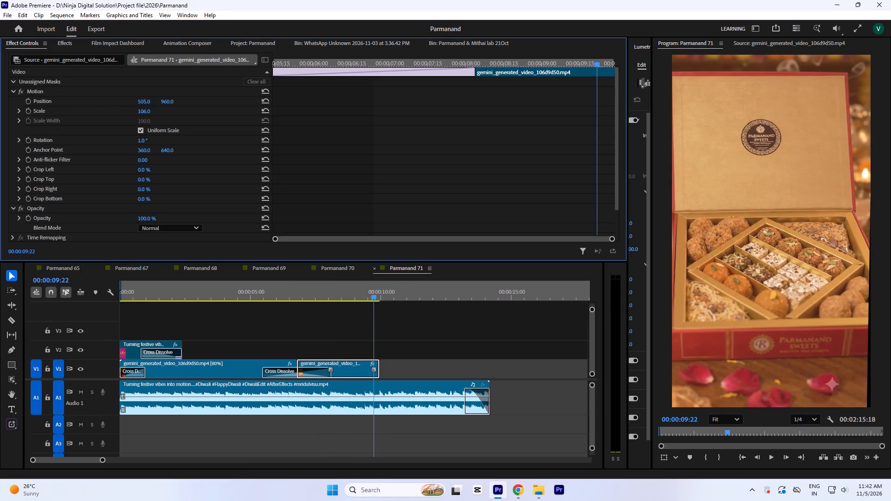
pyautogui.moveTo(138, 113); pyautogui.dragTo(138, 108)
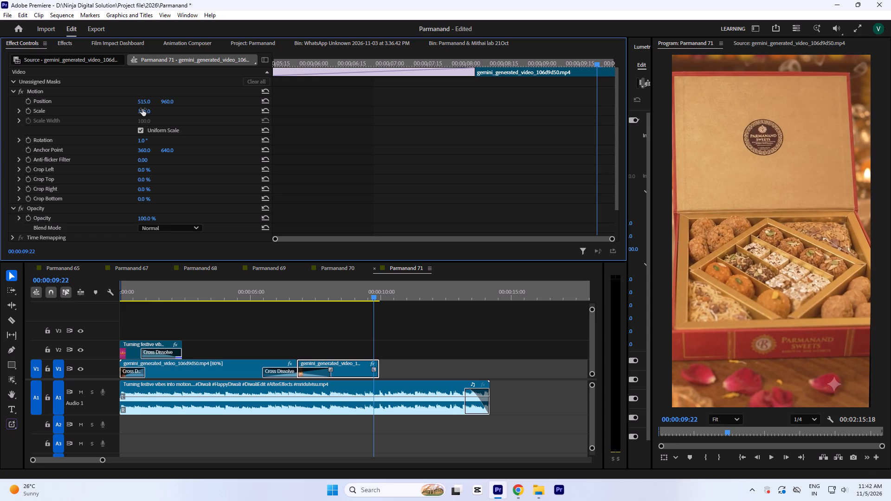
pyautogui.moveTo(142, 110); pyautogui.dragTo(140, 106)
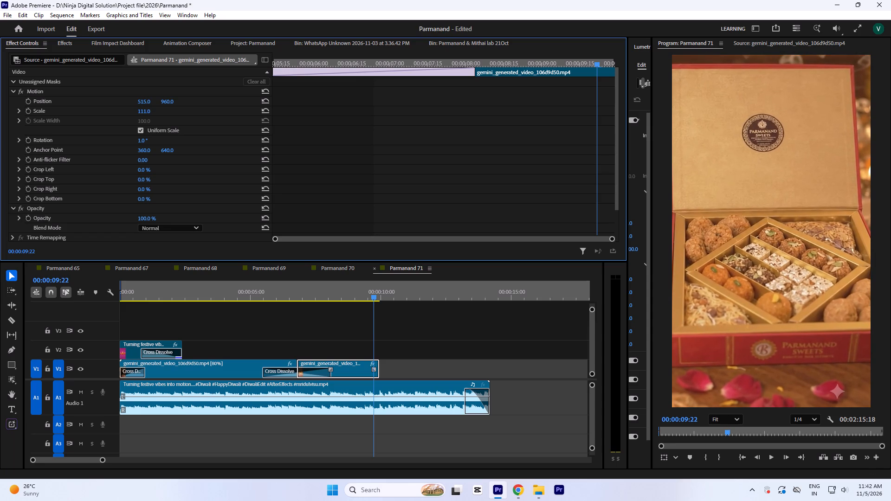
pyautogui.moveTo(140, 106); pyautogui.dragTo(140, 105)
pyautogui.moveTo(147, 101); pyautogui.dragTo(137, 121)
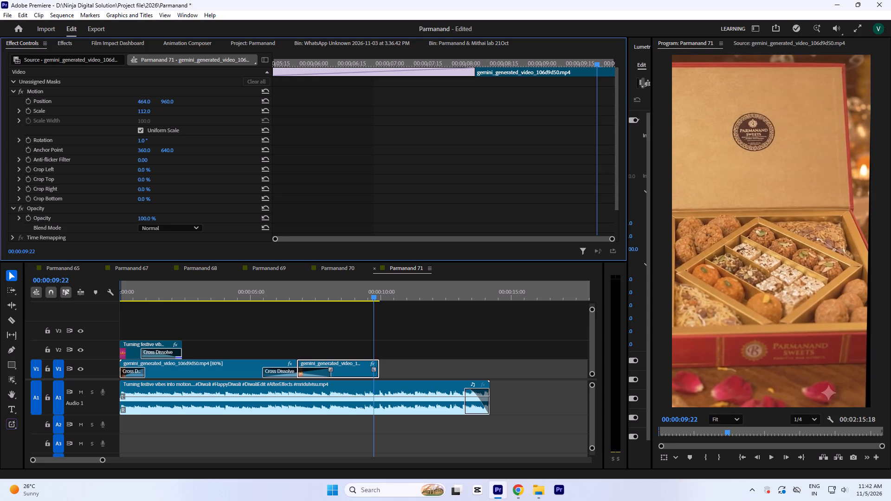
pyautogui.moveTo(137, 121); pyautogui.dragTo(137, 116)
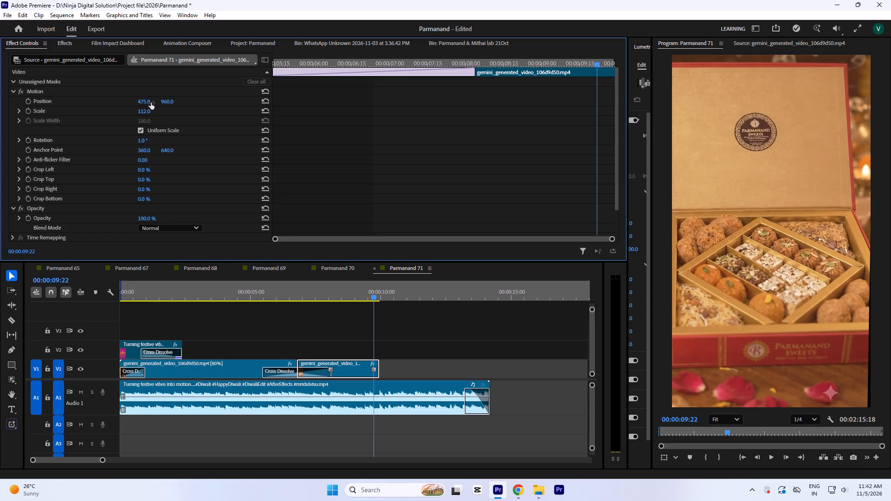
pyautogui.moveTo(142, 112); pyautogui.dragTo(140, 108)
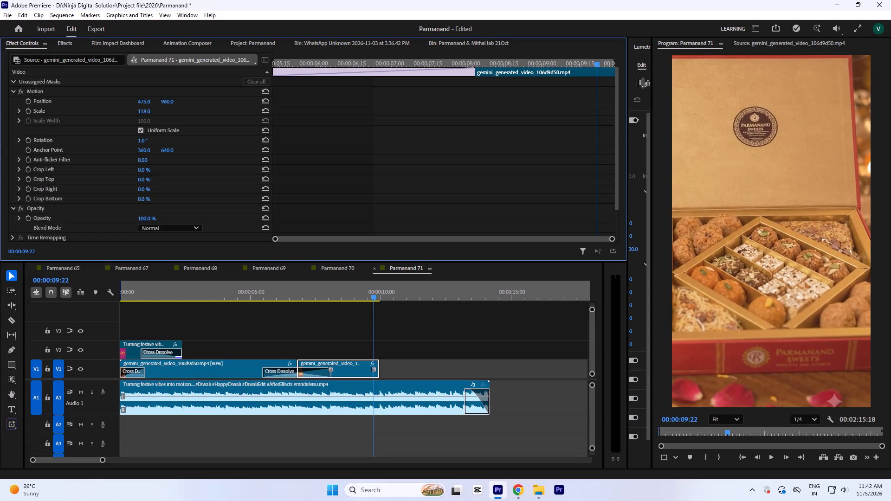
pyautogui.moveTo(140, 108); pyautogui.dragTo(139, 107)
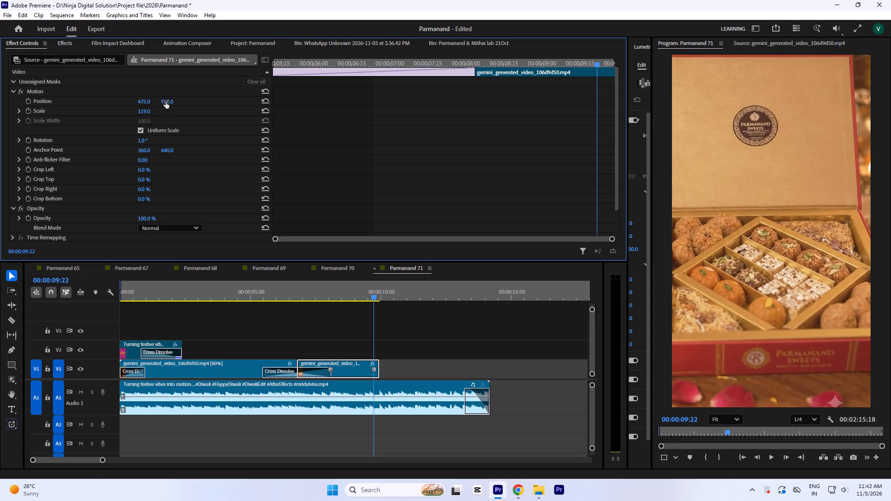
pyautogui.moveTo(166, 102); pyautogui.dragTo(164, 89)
# Reset the sweets box clip's position and scale, and set its scale to 105.
pyautogui.click(265, 101)
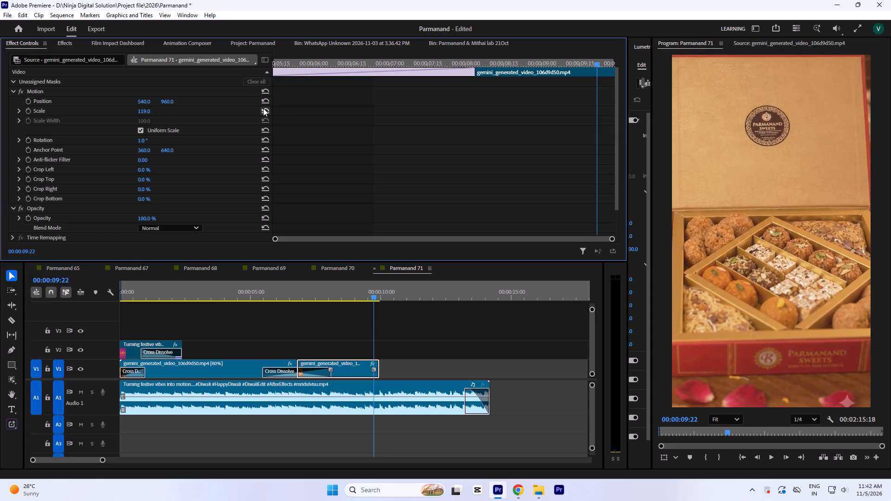
pyautogui.click(263, 110)
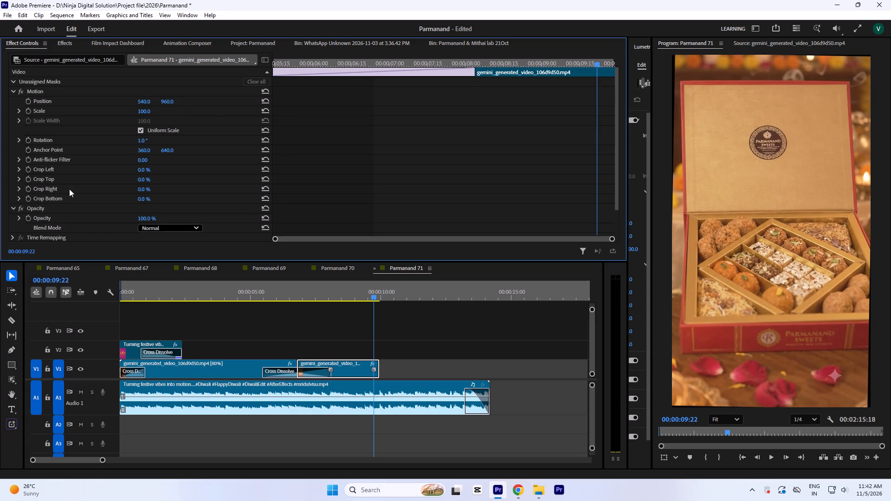
pyautogui.click(144, 112)
pyautogui.press('Up')
pyautogui.press('Up')
pyautogui.press('Up')
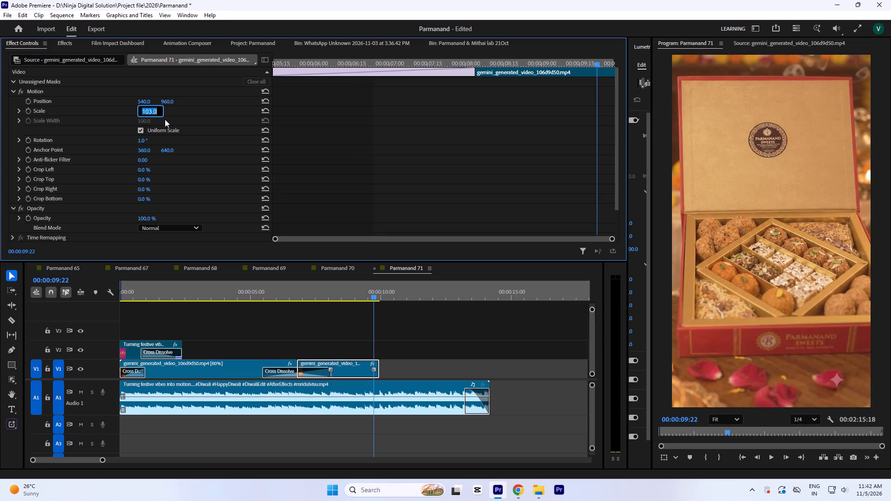
pyautogui.press('Up')
pyautogui.press('Up')
pyautogui.click(373, 149)
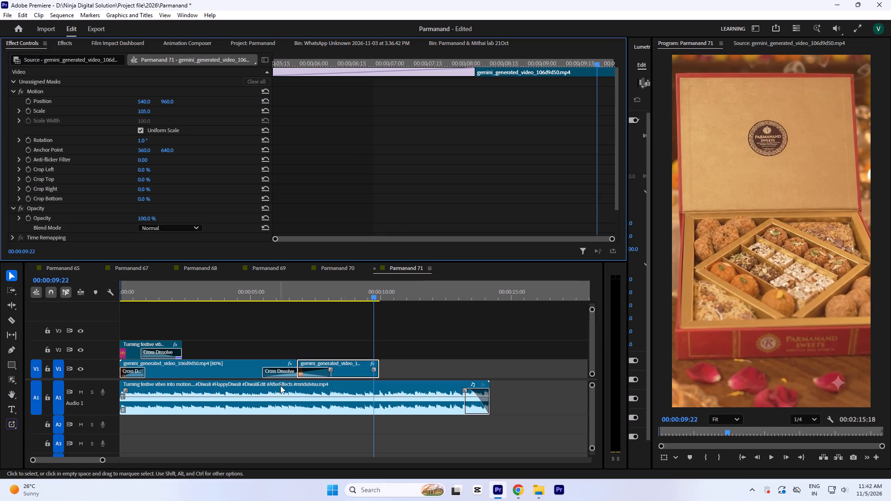
# Play the reel from about 5 seconds through the sweets box clip to check the reframing and the following music.
pyautogui.click(469, 348)
pyautogui.click(259, 294)
pyautogui.press('space')
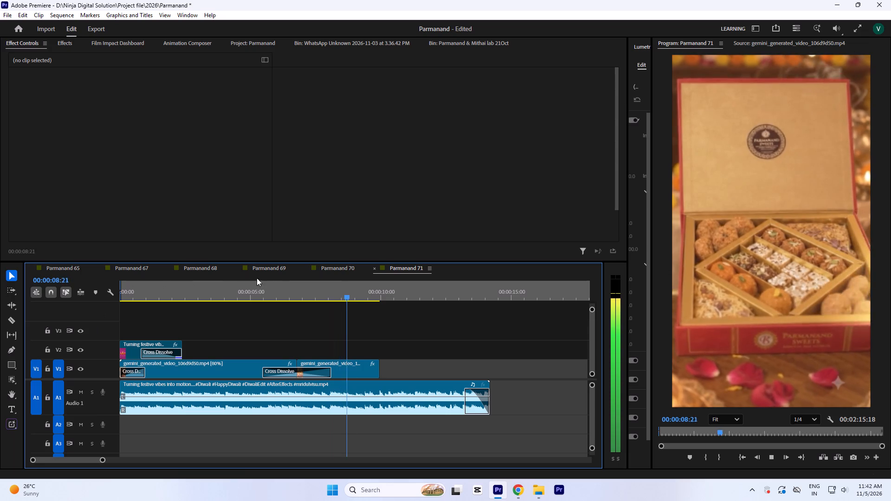
pyautogui.press('-')
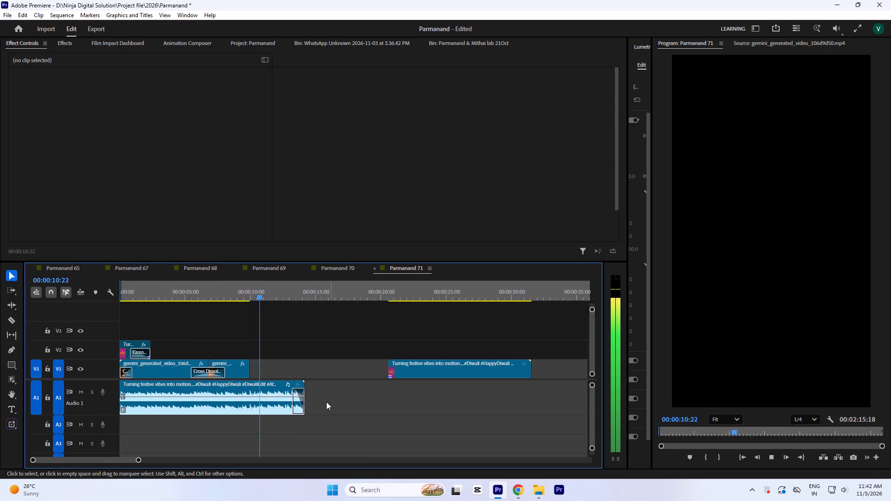
pyautogui.moveTo(308, 386); pyautogui.dragTo(367, 396)
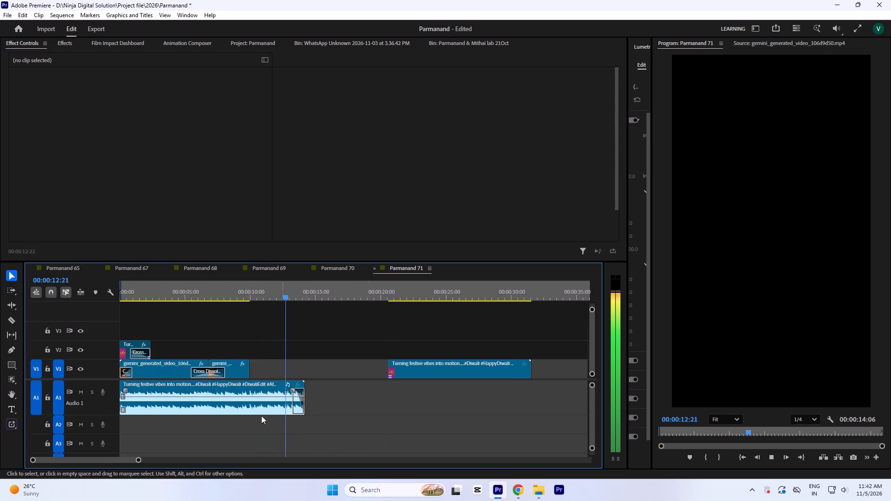
pyautogui.press('space')
# Extend the music clip on A1 to about 25 seconds with the Remix tool, and close the Essential Sound settings.
pyautogui.click(274, 404)
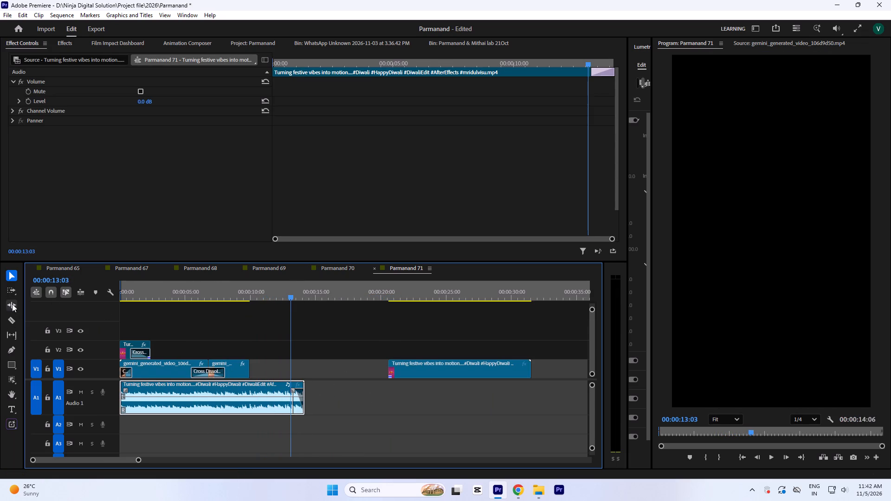
pyautogui.moveTo(12, 303); pyautogui.dragTo(74, 338)
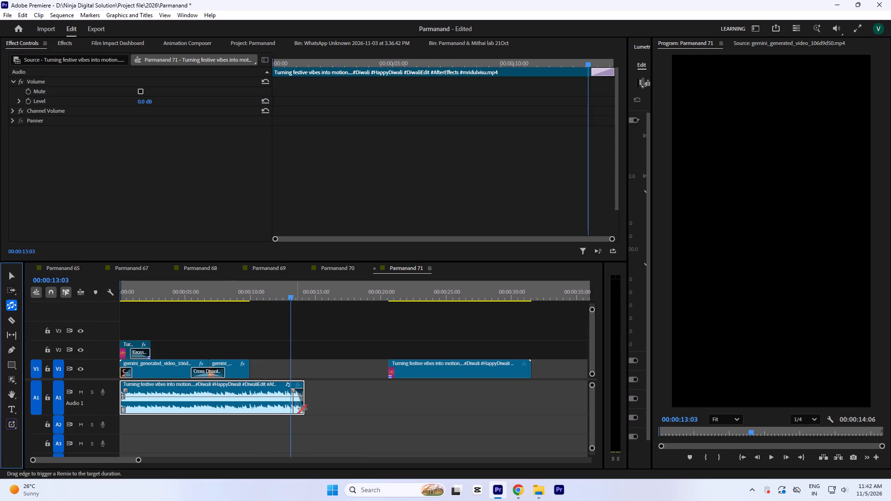
pyautogui.moveTo(299, 403); pyautogui.dragTo(490, 413)
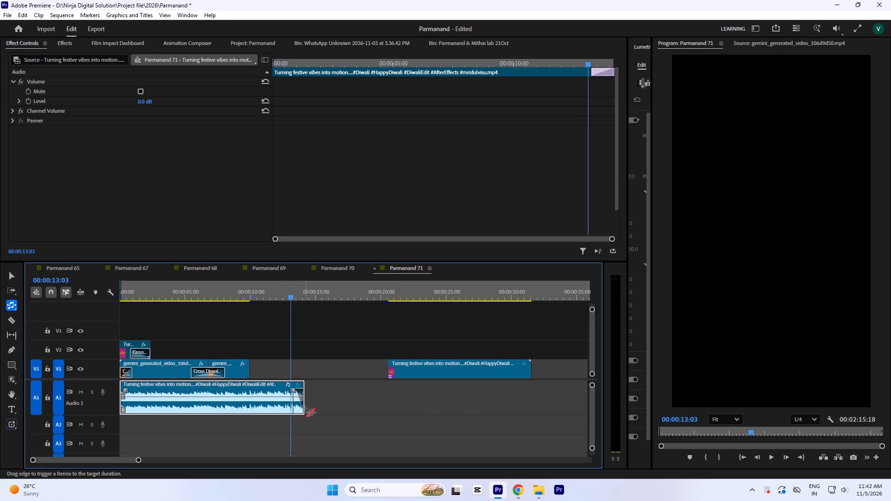
pyautogui.moveTo(304, 406); pyautogui.dragTo(449, 413)
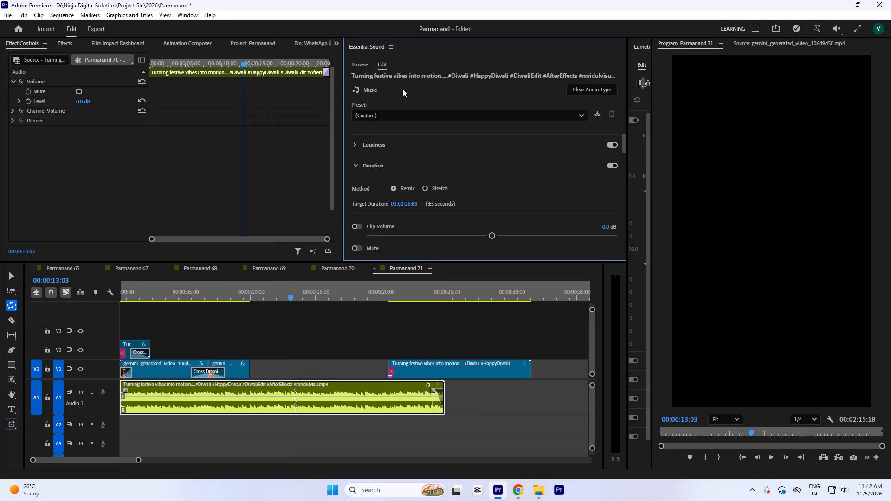
pyautogui.click(388, 46)
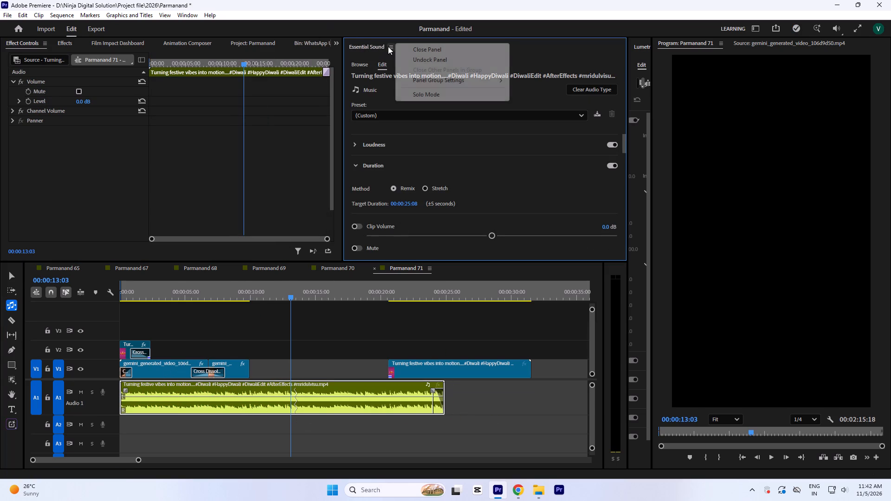
pyautogui.click(411, 47)
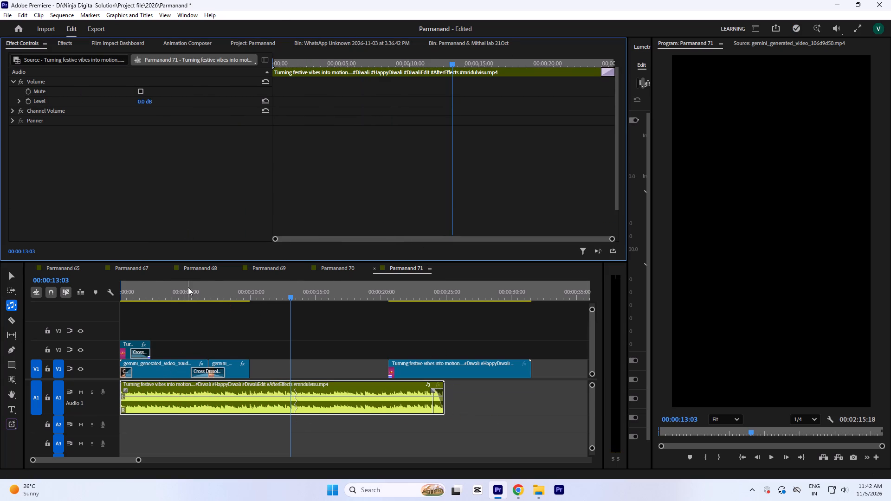
pyautogui.click(11, 274)
# Play the reel from the start through the sweets box clip to review it against the remixed music.
pyautogui.moveTo(160, 299); pyautogui.dragTo(74, 307)
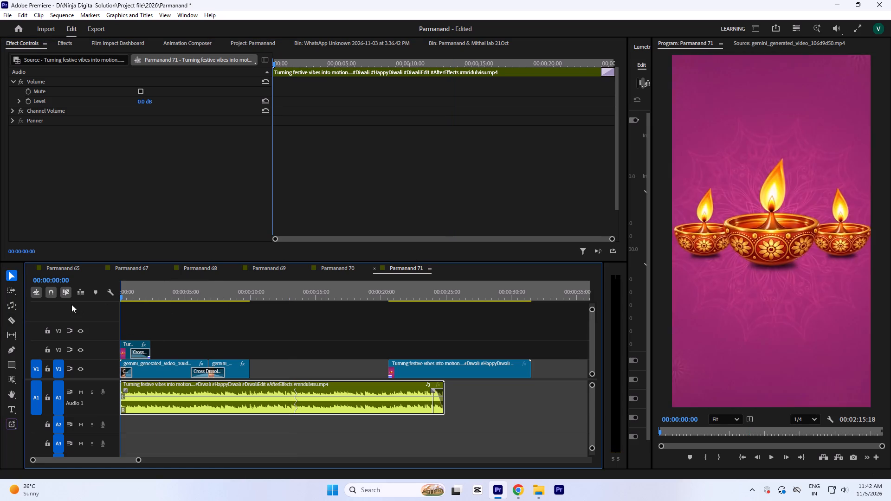
pyautogui.press('space')
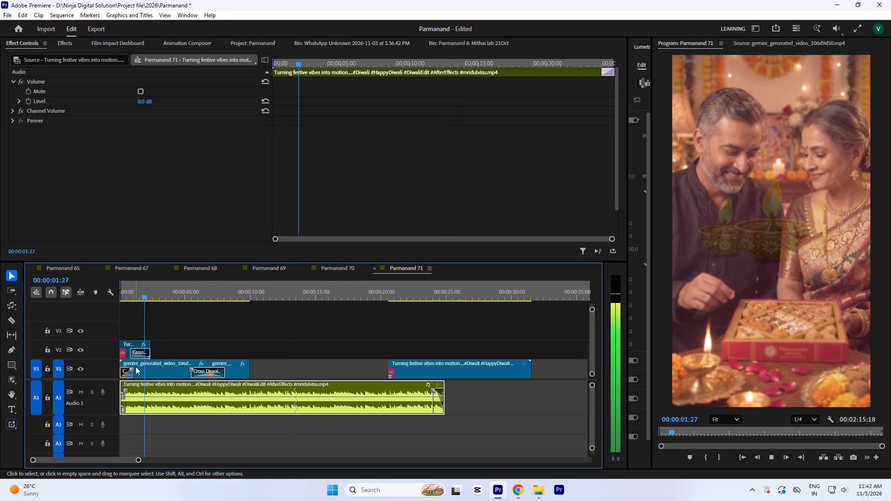
pyautogui.press('space')
pyautogui.moveTo(142, 293); pyautogui.dragTo(39, 300)
pyautogui.press('space')
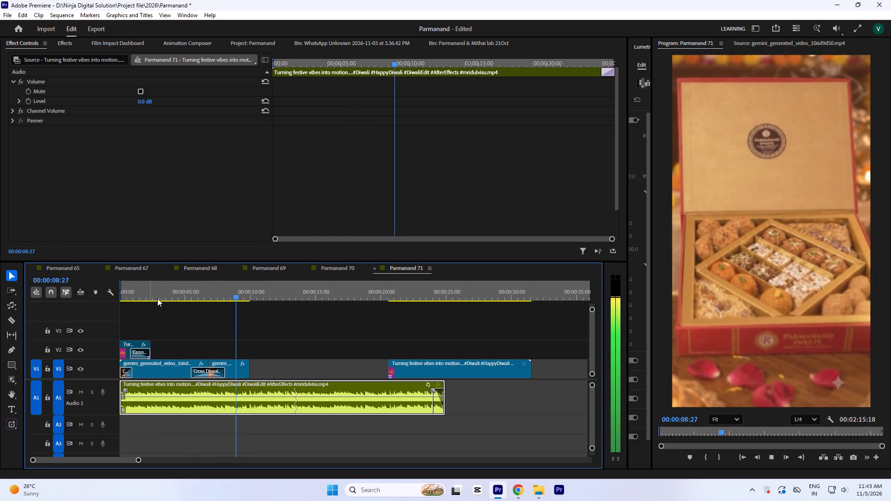
pyautogui.press('space')
# Examine the Happy Diwali end clip and the box shots around 15 seconds in the Parmanand 70 sequence.
pyautogui.moveTo(369, 297); pyautogui.dragTo(433, 325)
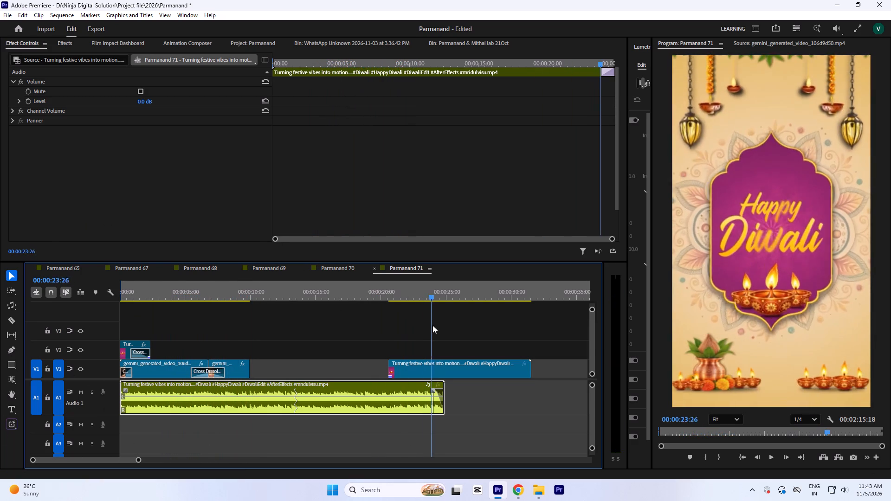
pyautogui.moveTo(433, 325); pyautogui.dragTo(420, 341)
pyautogui.click(339, 268)
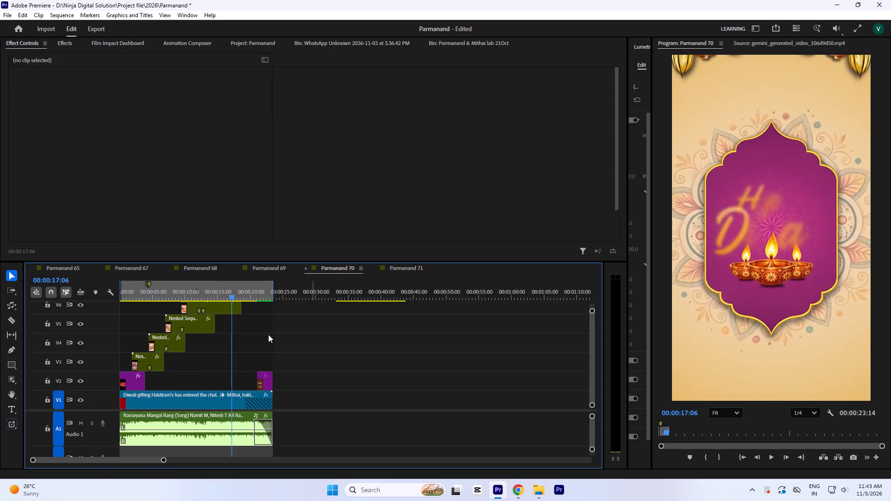
pyautogui.click(230, 296)
pyautogui.moveTo(228, 296); pyautogui.dragTo(218, 311)
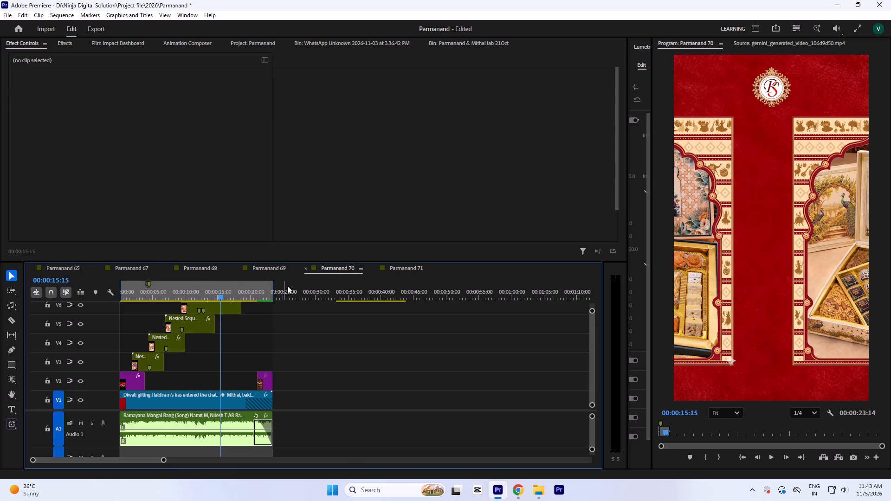
pyautogui.click(398, 272)
# Place the last 1:17 of the dry fruit video gemini_generated_video_3233f240.mp4, picture only, on V2 directly after the sweets box clip.
pyautogui.click(259, 41)
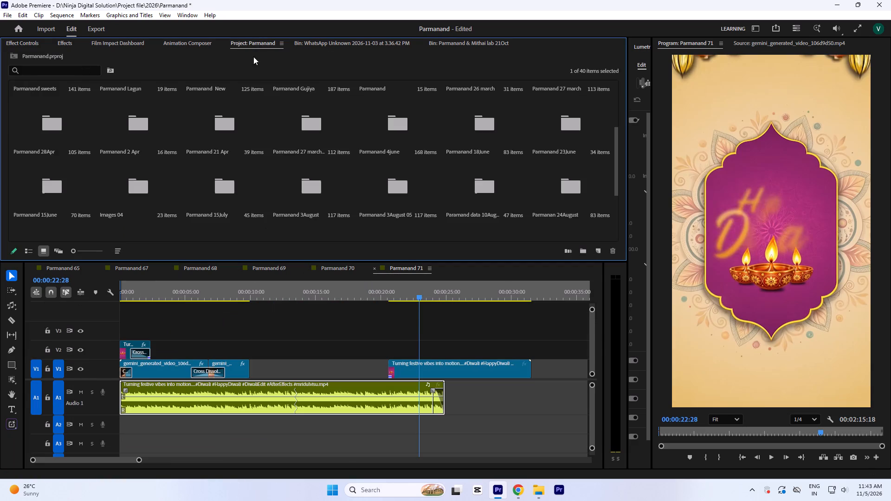
pyautogui.scroll(-9, 325, 181)
pyautogui.doubleClick(312, 203)
pyautogui.press('space')
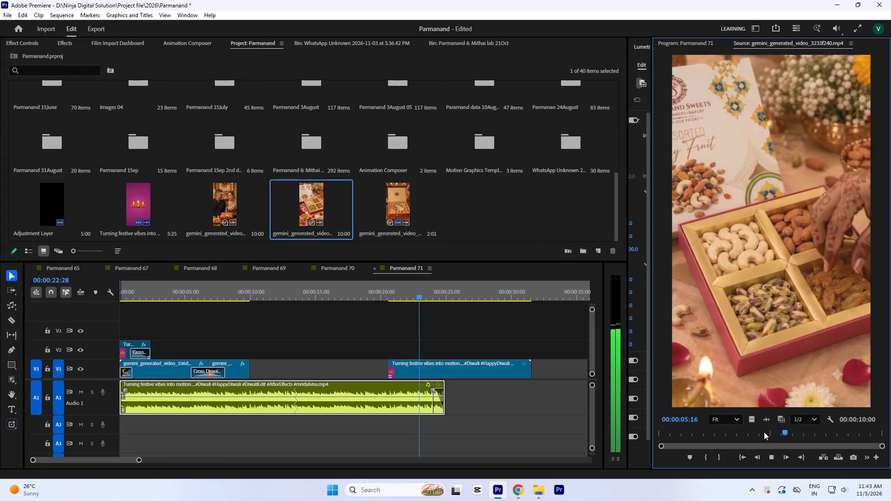
pyautogui.moveTo(768, 432); pyautogui.dragTo(795, 464)
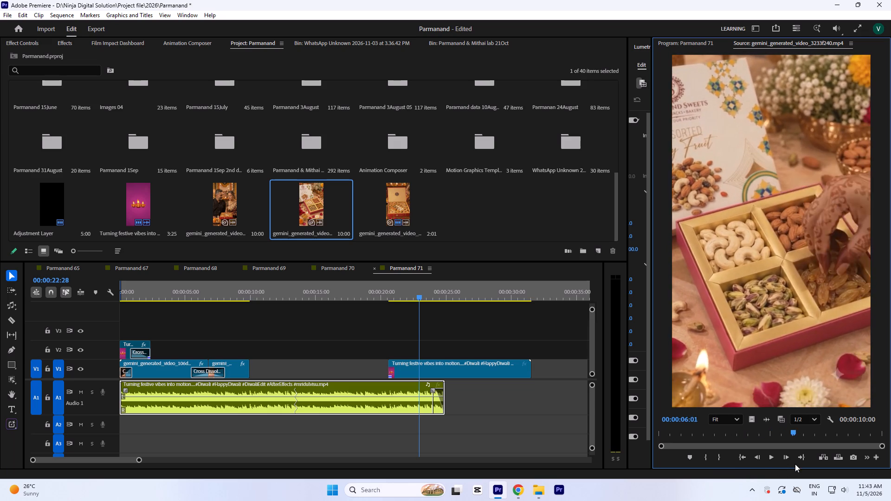
pyautogui.moveTo(795, 464); pyautogui.dragTo(865, 434)
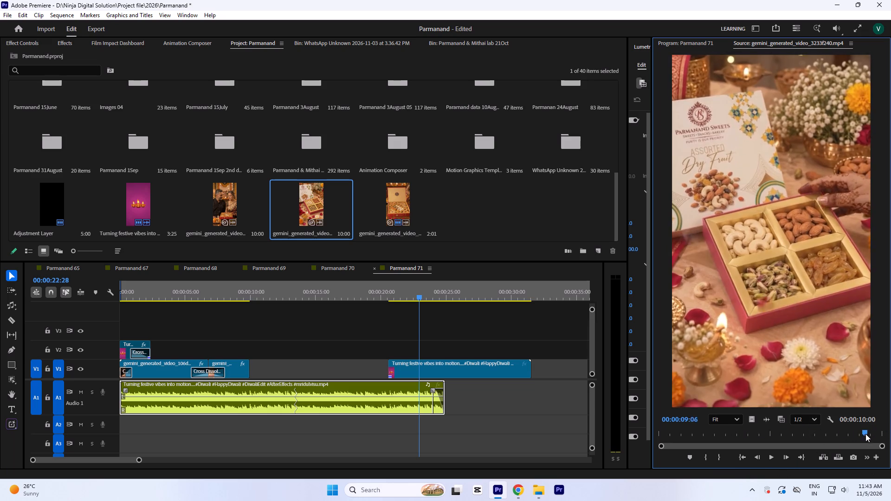
pyautogui.moveTo(865, 434); pyautogui.dragTo(845, 451)
pyautogui.press('i')
pyautogui.press('space')
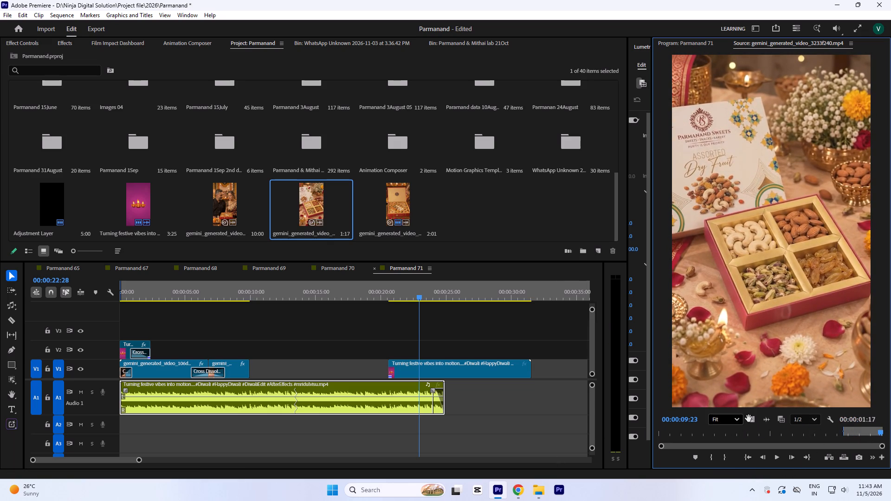
pyautogui.moveTo(749, 418); pyautogui.dragTo(252, 352)
pyautogui.click(264, 353)
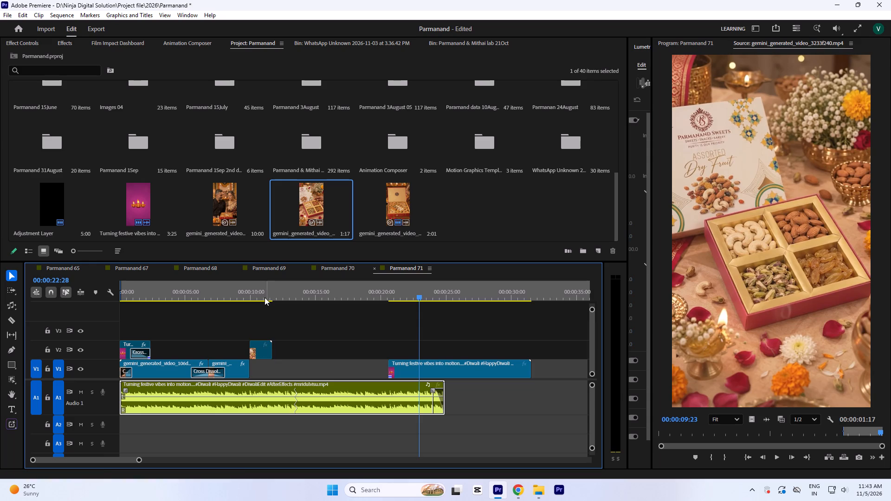
# Set the speed of the dry fruit clip on V2 to 80%.
pyautogui.click(262, 289)
pyautogui.click(263, 356)
pyautogui.press('a')
pyautogui.hotkey('ctrl', 'r')
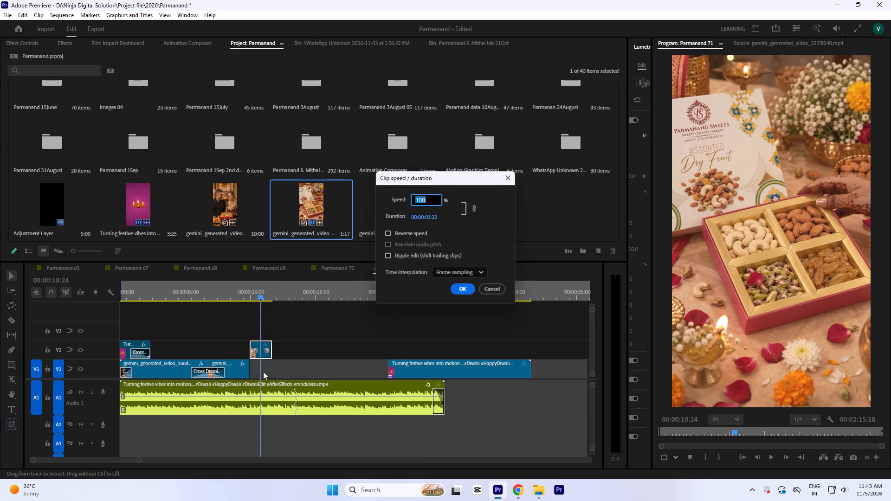
pyautogui.write('80')
pyautogui.press('BackSpace')
pyautogui.press('BackSpace')
pyautogui.press('BackSpace')
pyautogui.write('80')
pyautogui.press('Return')
# Move the dry fruit clip from V2 down to V1, directly after the sweets box clip.
pyautogui.click(235, 285)
pyautogui.press('space')
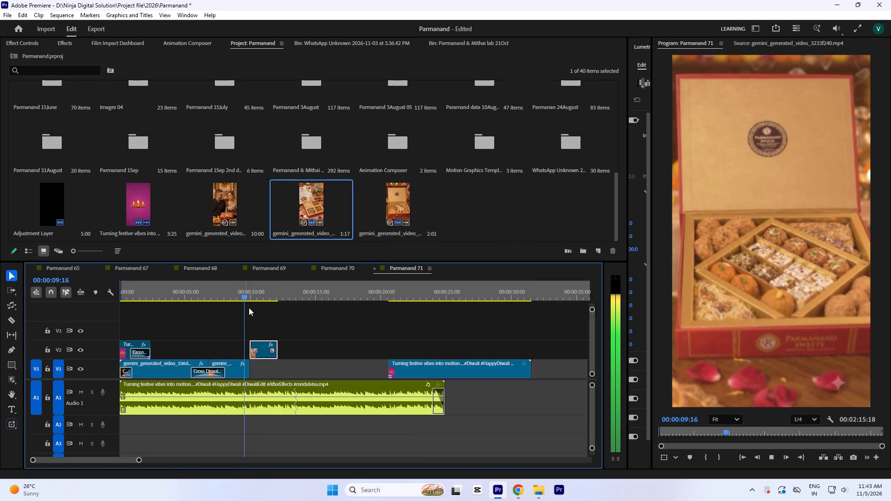
pyautogui.press('space')
pyautogui.press('=')
pyautogui.press('=')
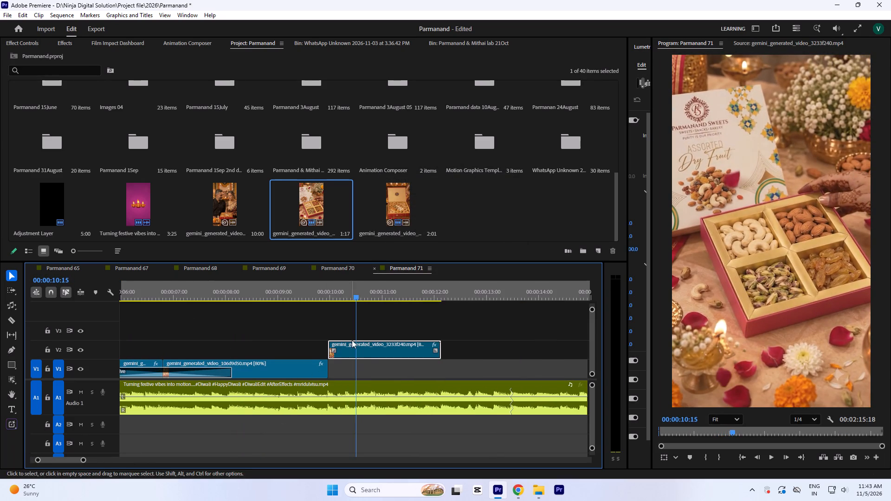
pyautogui.moveTo(360, 346); pyautogui.dragTo(364, 375)
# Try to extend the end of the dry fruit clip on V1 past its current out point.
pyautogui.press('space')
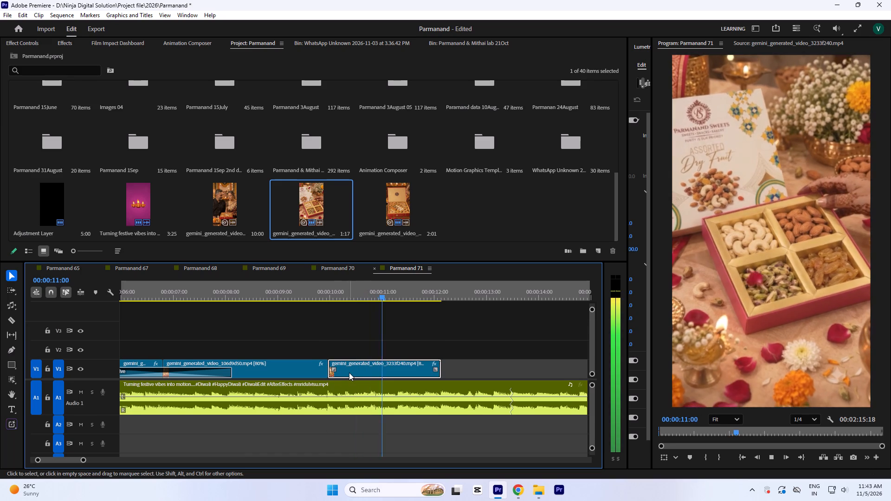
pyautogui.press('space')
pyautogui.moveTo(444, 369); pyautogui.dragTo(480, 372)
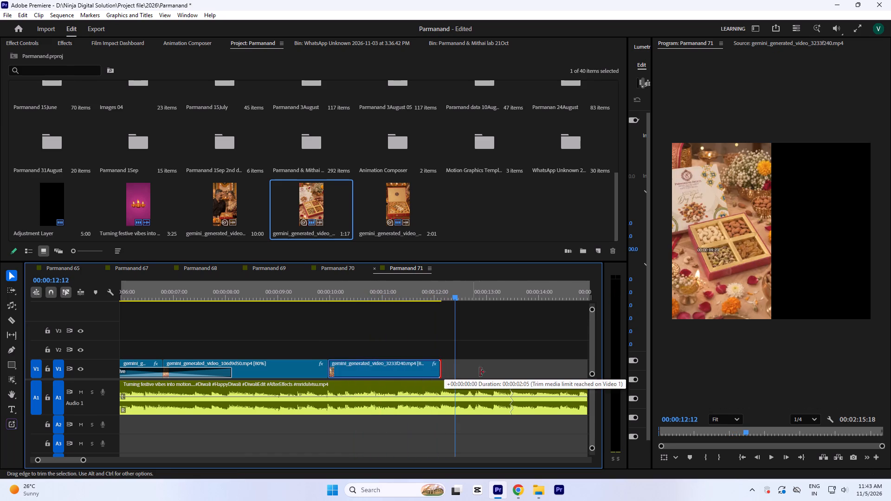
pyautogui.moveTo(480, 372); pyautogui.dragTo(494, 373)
# Shift the dry fruit clip later on V1 and extend its beginning back to the sweets box cut, in two passes.
pyautogui.click(329, 293)
pyautogui.press('=')
pyautogui.press('=')
pyautogui.press('=')
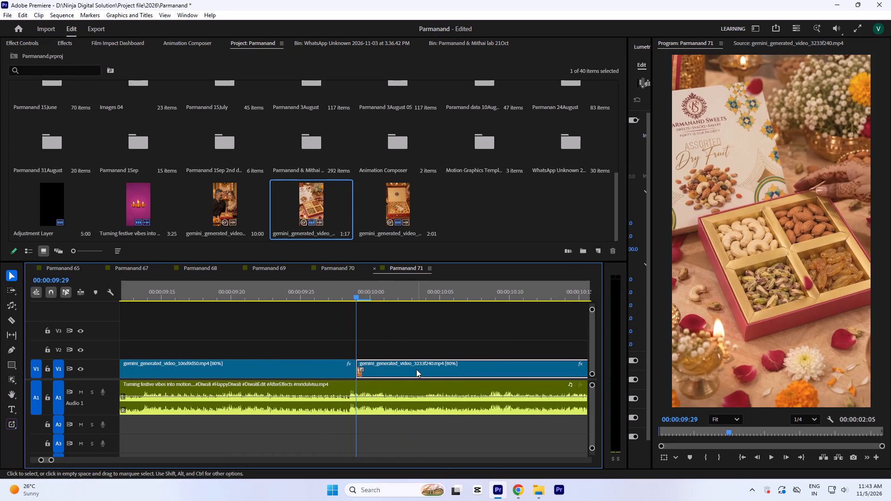
pyautogui.moveTo(406, 368); pyautogui.dragTo(459, 364)
pyautogui.moveTo(413, 366); pyautogui.dragTo(348, 373)
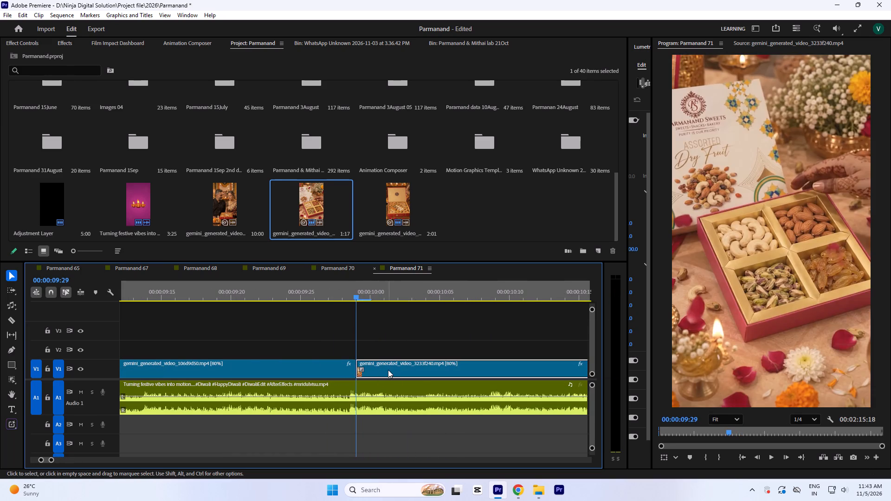
pyautogui.moveTo(388, 370); pyautogui.dragTo(459, 368)
pyautogui.moveTo(425, 374); pyautogui.dragTo(334, 376)
# Listen to the music around the dry fruit clip's end and park the playhead at 00:00:12:23.
pyautogui.press('-')
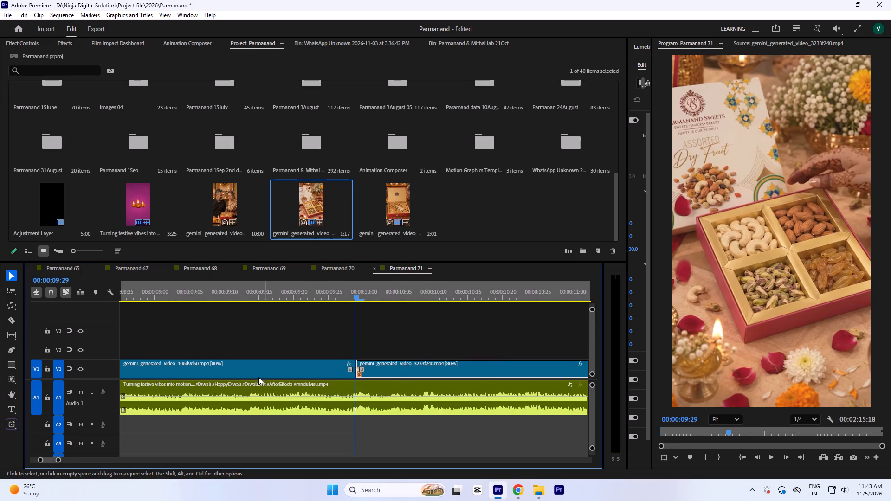
pyautogui.press('-')
pyautogui.press('space')
pyautogui.write('-')
pyautogui.press('-')
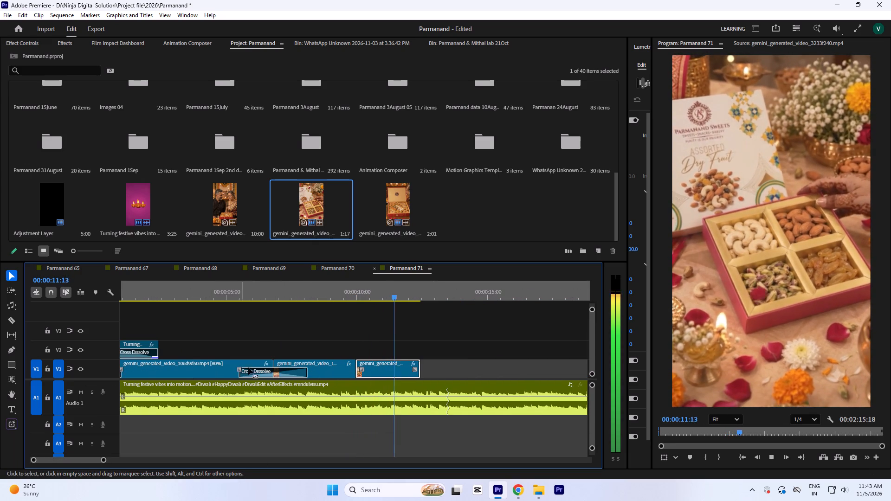
pyautogui.press('space')
pyautogui.press('=')
pyautogui.press('=')
pyautogui.press('space')
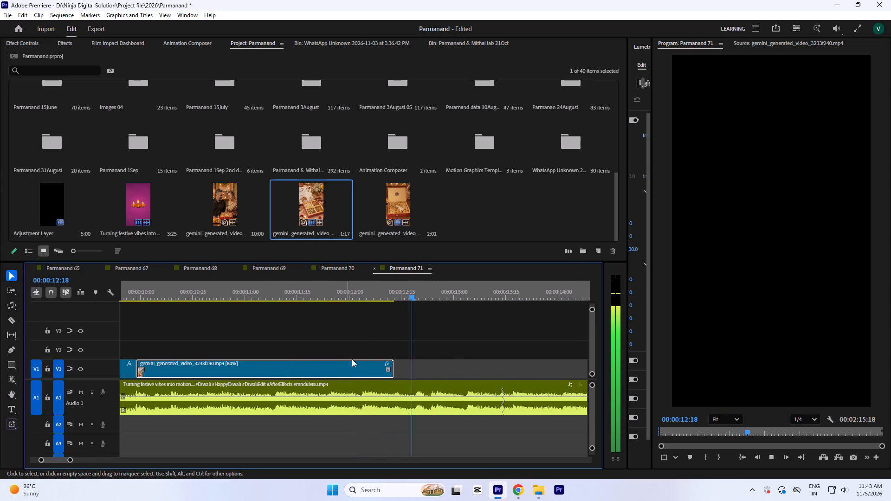
pyautogui.press('space')
pyautogui.click(414, 295)
pyautogui.press('space')
pyautogui.press('space')
pyautogui.click(416, 292)
pyautogui.write('==')
pyautogui.press('space')
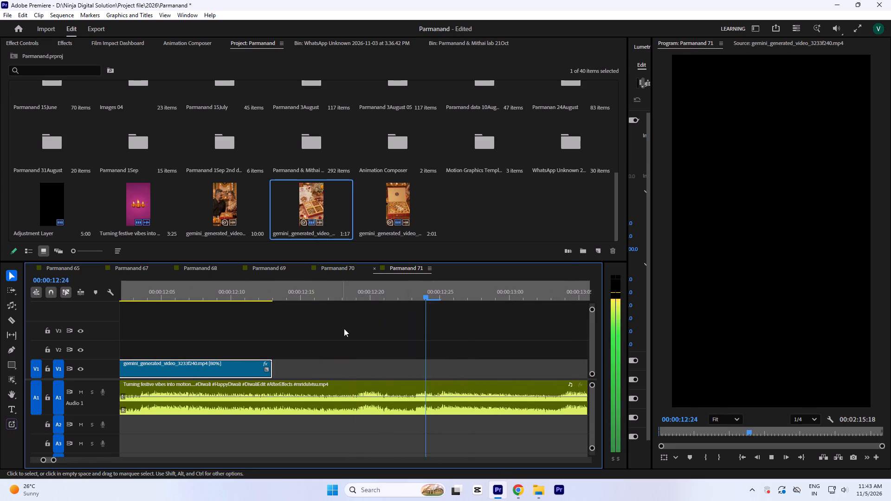
pyautogui.press('space')
pyautogui.click(413, 291)
pyautogui.press('space')
pyautogui.press('space')
pyautogui.click(416, 290)
pyautogui.press('-')
pyautogui.press('-')
pyautogui.press('-')
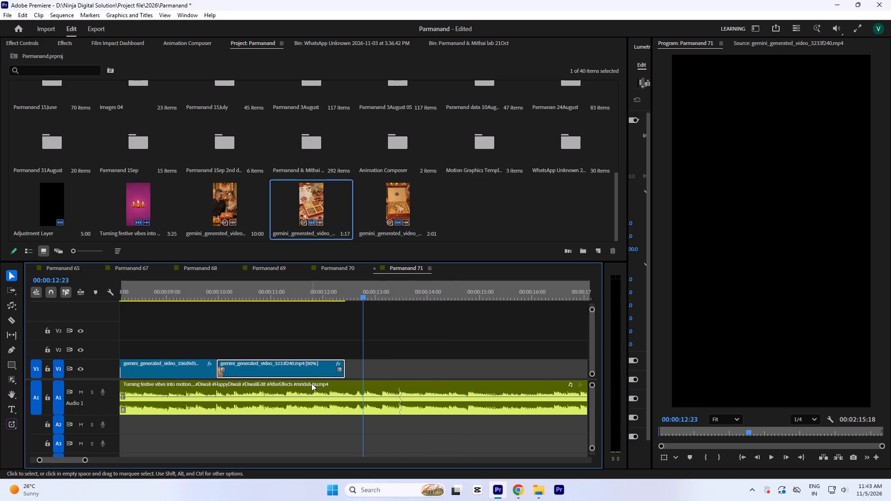
# Move the dry fruit clip to end at 00:00:12:23, extend its beginning back to the sweets box clip, and play the cut.
pyautogui.moveTo(311, 371); pyautogui.dragTo(330, 370)
pyautogui.press('-')
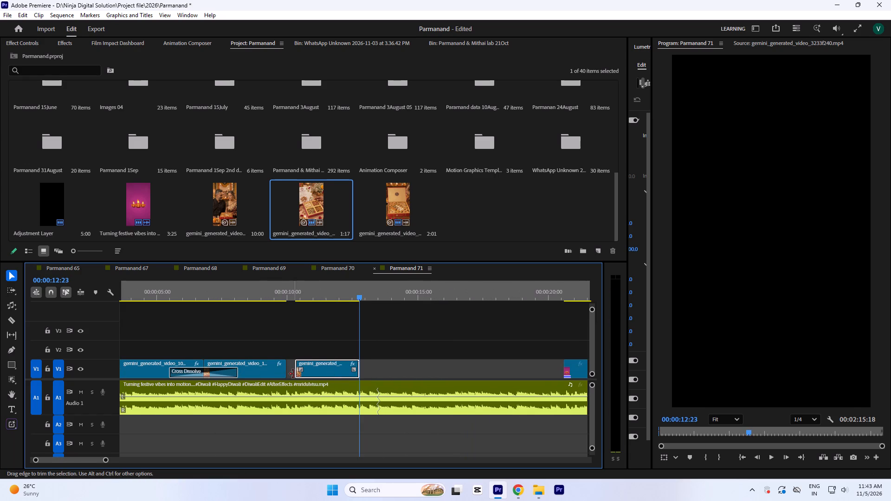
pyautogui.moveTo(293, 374); pyautogui.dragTo(271, 373)
pyautogui.click(253, 303)
pyautogui.click(255, 295)
pyautogui.press('space')
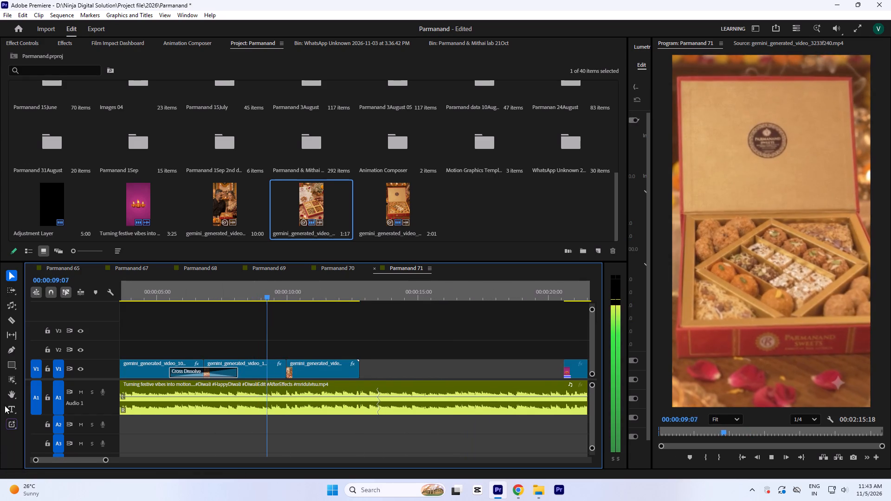
pyautogui.press('space')
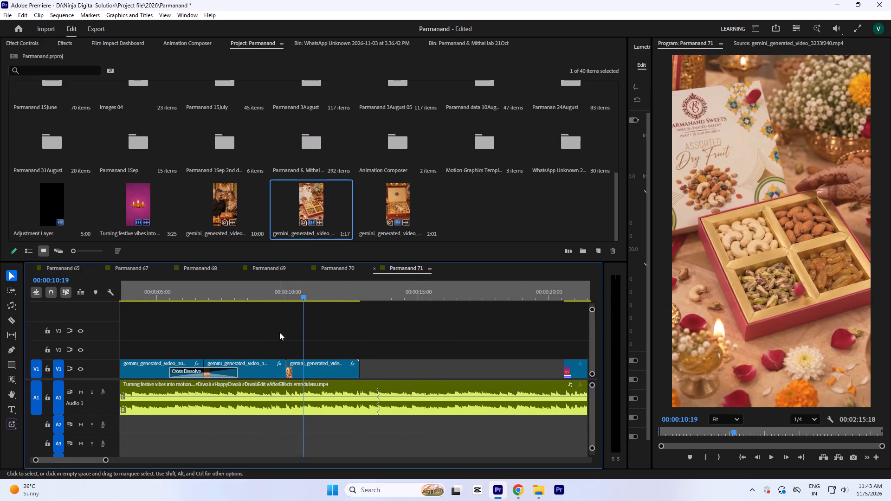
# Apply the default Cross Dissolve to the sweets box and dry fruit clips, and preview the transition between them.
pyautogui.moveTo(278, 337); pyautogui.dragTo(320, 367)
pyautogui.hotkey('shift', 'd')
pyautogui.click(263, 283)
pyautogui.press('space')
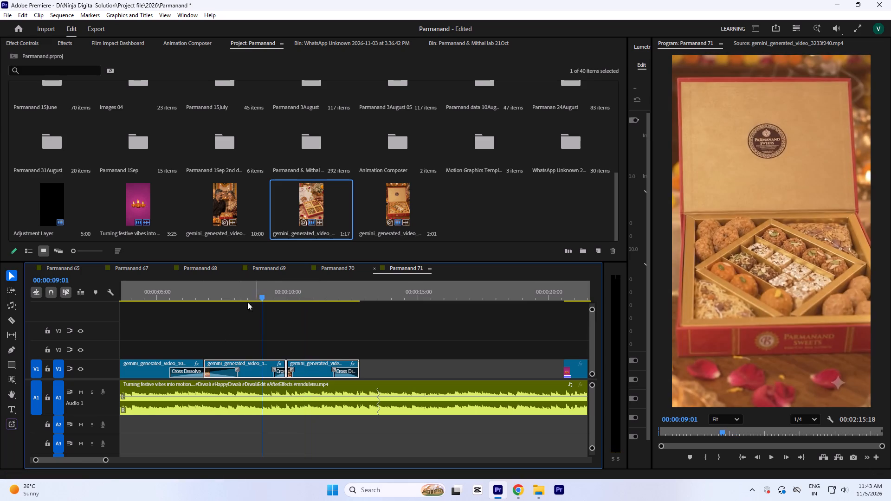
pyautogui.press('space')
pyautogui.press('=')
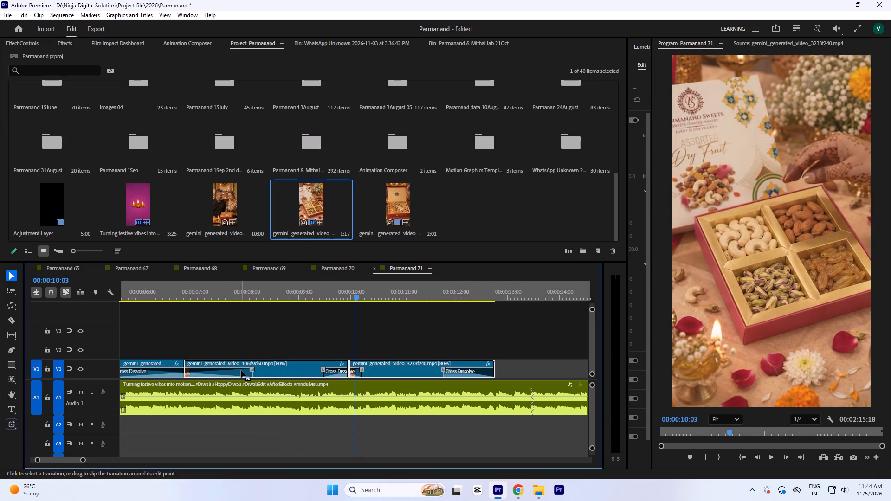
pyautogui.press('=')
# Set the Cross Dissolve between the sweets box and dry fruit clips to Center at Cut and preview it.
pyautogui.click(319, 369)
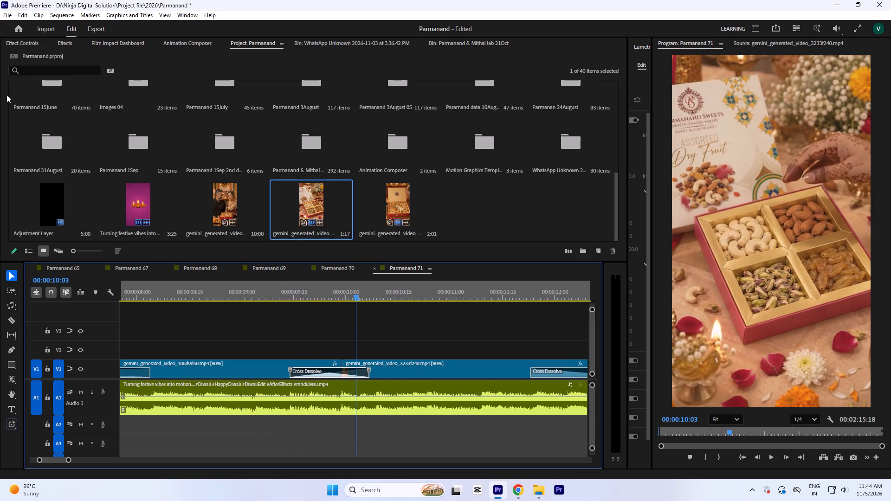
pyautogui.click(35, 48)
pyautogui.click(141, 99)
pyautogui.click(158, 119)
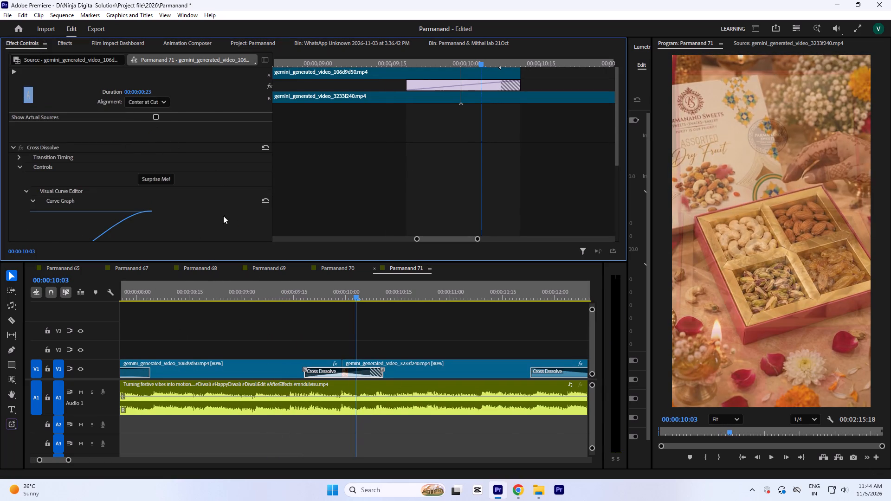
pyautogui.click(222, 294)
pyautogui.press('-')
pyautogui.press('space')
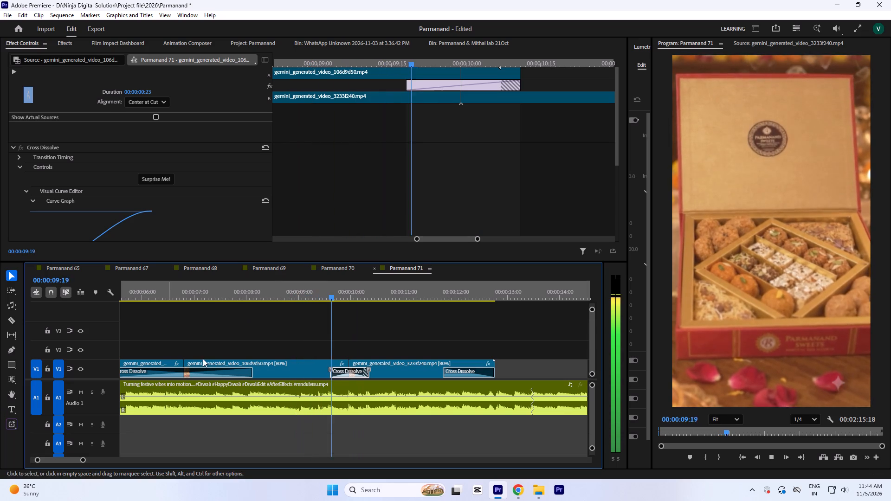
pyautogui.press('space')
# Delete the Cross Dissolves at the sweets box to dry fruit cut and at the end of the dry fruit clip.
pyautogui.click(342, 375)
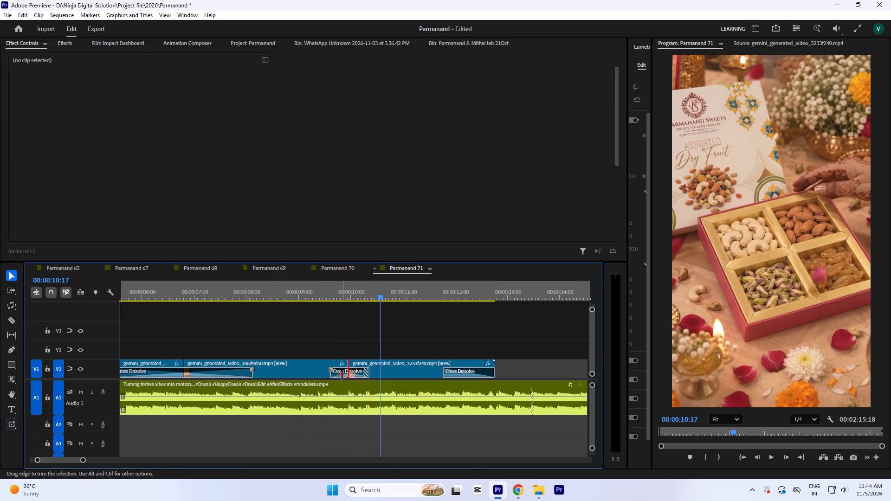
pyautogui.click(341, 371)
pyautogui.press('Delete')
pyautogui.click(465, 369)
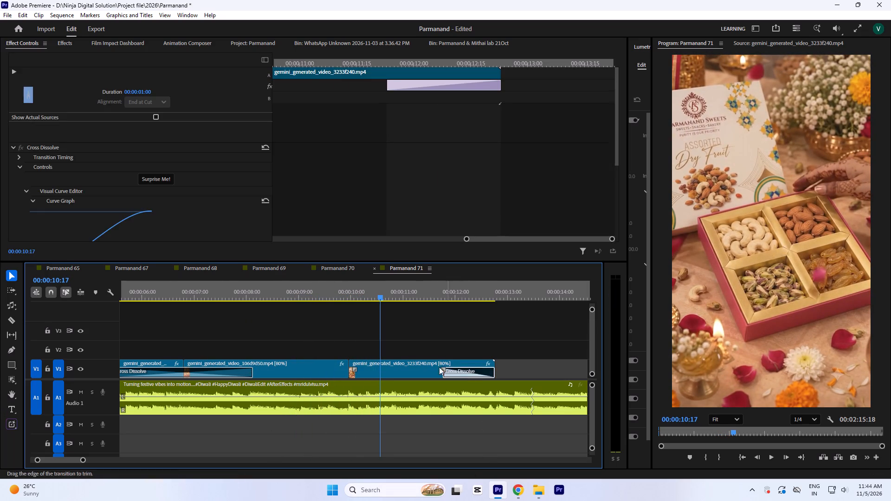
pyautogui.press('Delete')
# Play the reel from the couple shot through the dry fruit clip to review the hard cut against the music.
pyautogui.click(291, 297)
pyautogui.press('space')
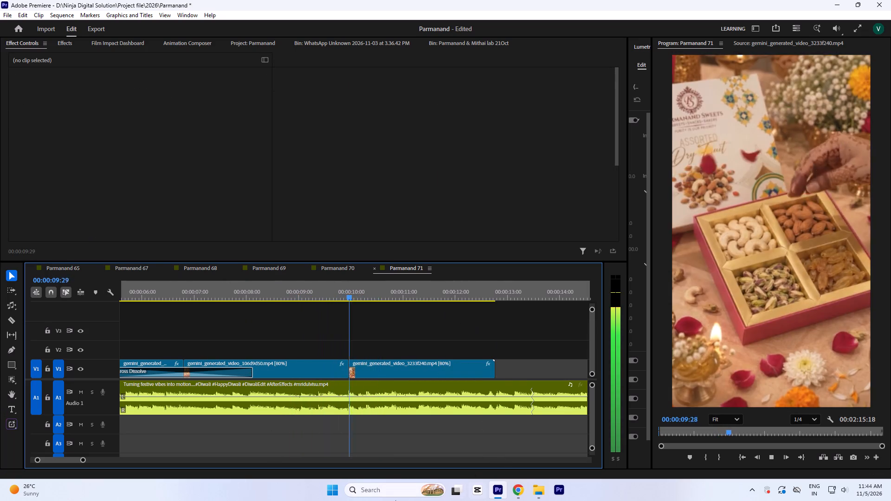
pyautogui.press('space')
pyautogui.click(352, 290)
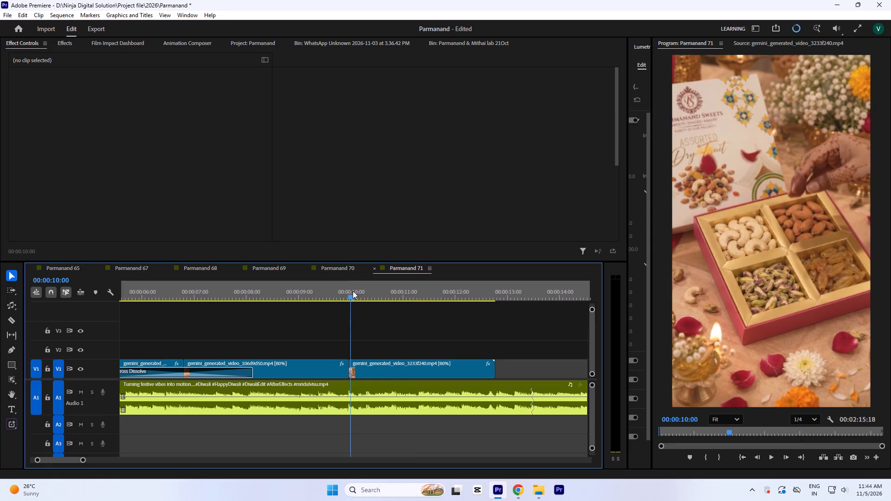
pyautogui.press('-')
pyautogui.click(232, 277)
pyautogui.click(227, 288)
pyautogui.press('space')
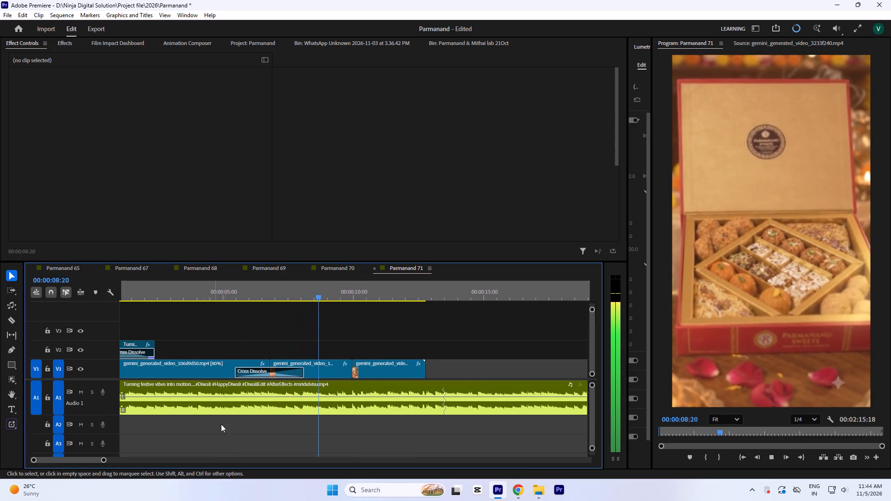
pyautogui.press('space')
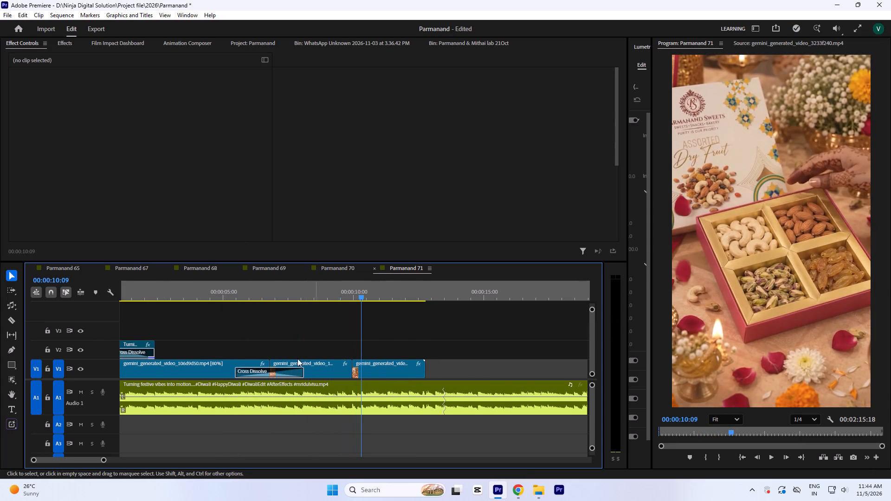
pyautogui.click(310, 291)
pyautogui.press('space')
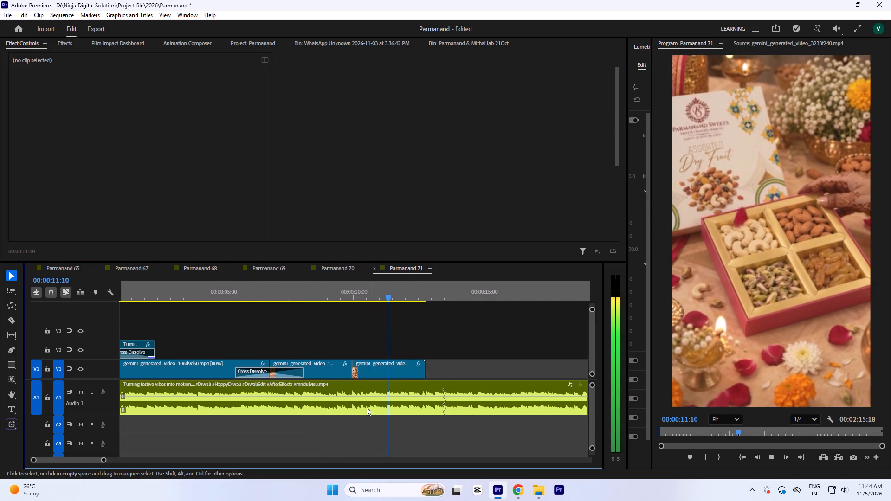
pyautogui.press('space')
pyautogui.moveTo(406, 287); pyautogui.dragTo(412, 294)
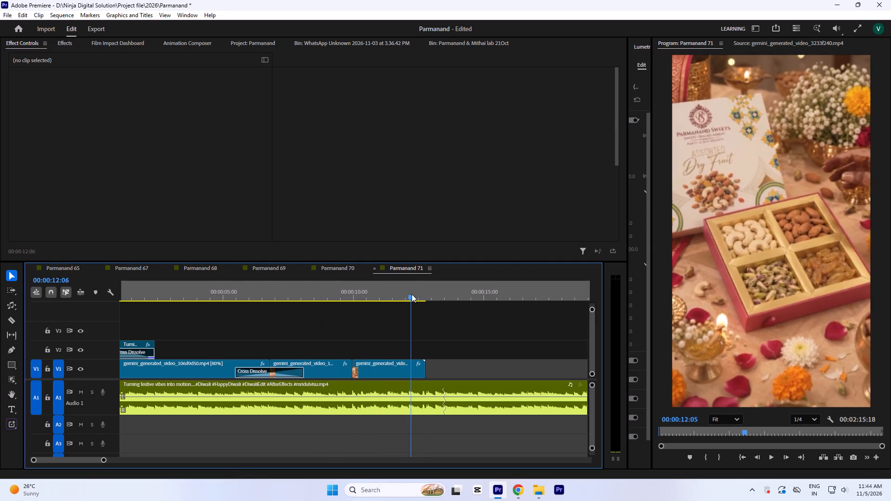
pyautogui.moveTo(412, 294); pyautogui.dragTo(415, 296)
pyautogui.press('space')
pyautogui.press('space')
# Save the project.
pyautogui.hotkey('ctrl', 's')
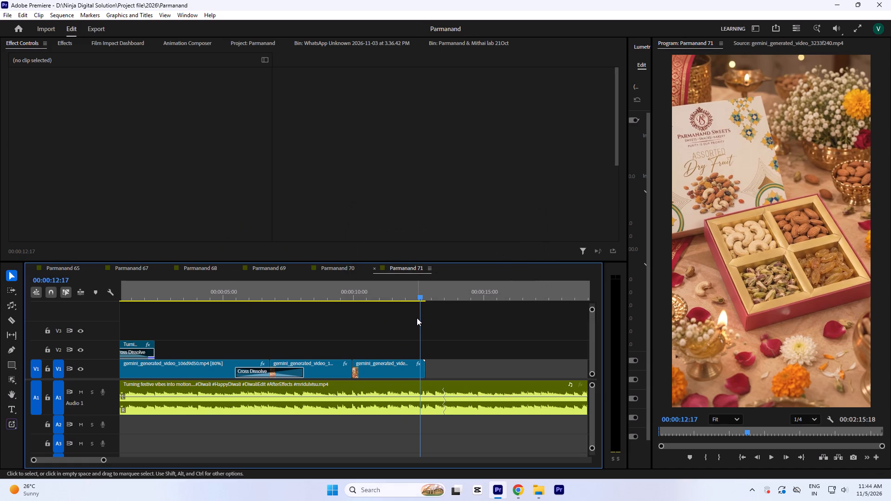
# Play through to the Happy Diwali end clip on V1 and trim its beginning to about 00:00:21:16.
pyautogui.click(411, 293)
pyautogui.press('space')
pyautogui.press('-')
pyautogui.press('-')
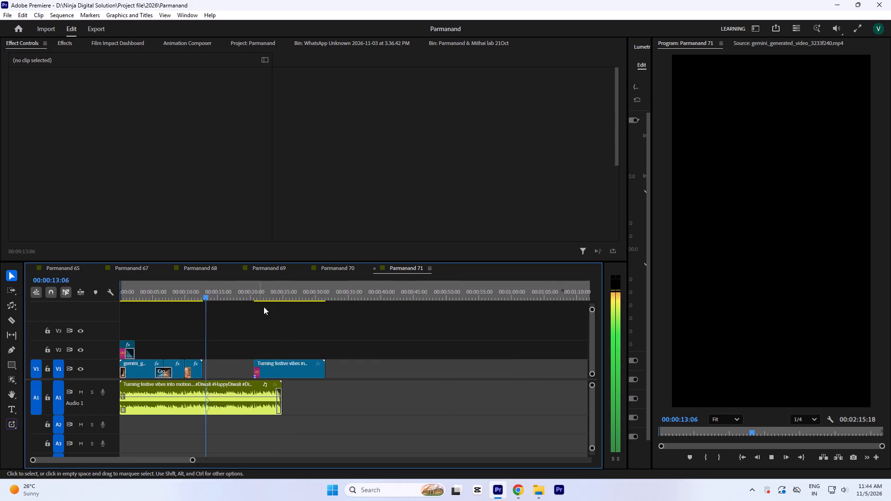
pyautogui.press('=')
pyautogui.press('space')
pyautogui.moveTo(367, 302); pyautogui.dragTo(386, 310)
pyautogui.moveTo(375, 289); pyautogui.dragTo(381, 292)
pyautogui.press('space')
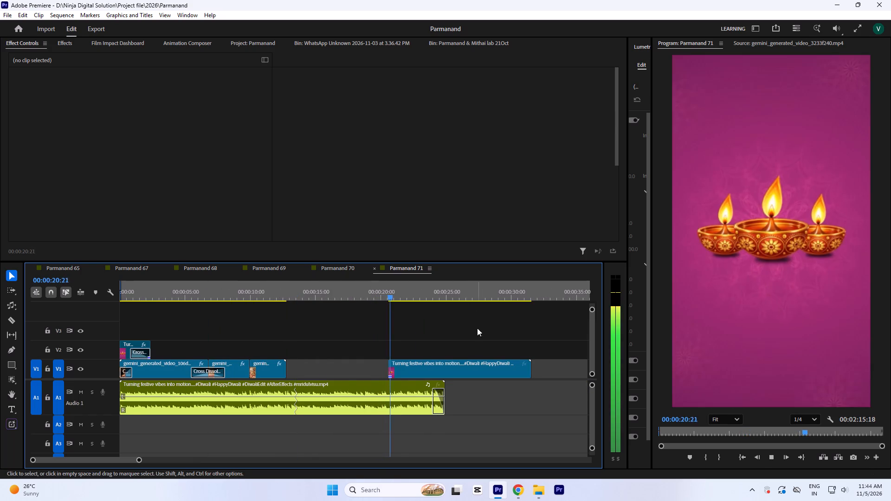
pyautogui.press('space')
pyautogui.press('=')
pyautogui.press('space')
pyautogui.press('space')
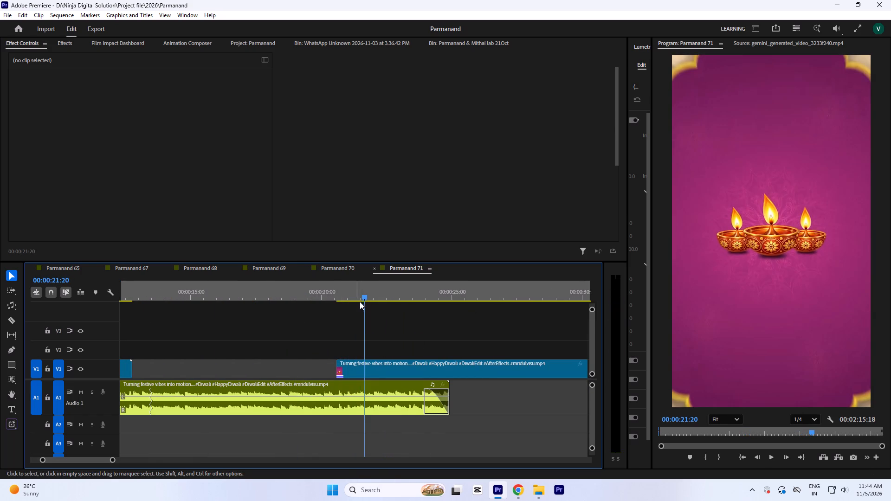
pyautogui.moveTo(364, 292); pyautogui.dragTo(362, 301)
pyautogui.moveTo(333, 370); pyautogui.dragTo(350, 370)
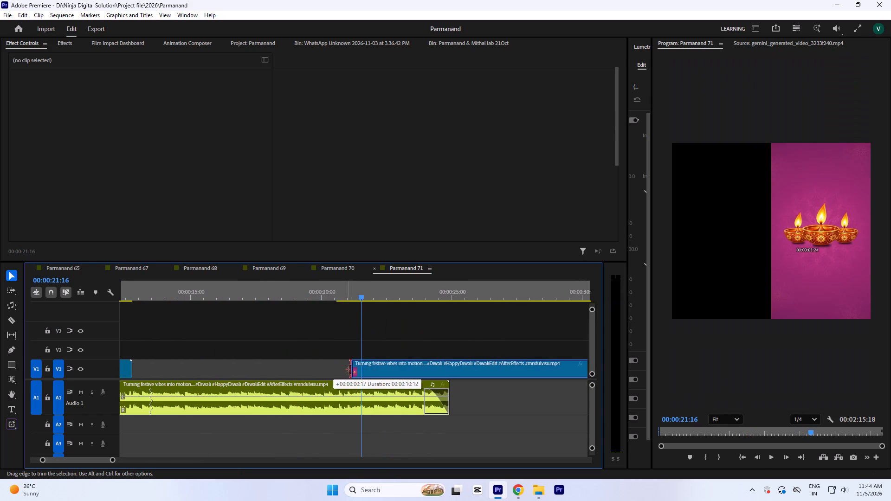
pyautogui.moveTo(350, 370); pyautogui.dragTo(359, 370)
# Move the trimmed Happy Diwali end clip on V1 directly after the dry fruit clip.
pyautogui.press('-')
pyautogui.moveTo(370, 370); pyautogui.dragTo(258, 368)
# Apply the default Cross Dissolve to the selected dry fruit and Happy Diwali clips, and inspect the cut between them.
pyautogui.moveTo(229, 330); pyautogui.dragTo(266, 361)
pyautogui.hotkey('shift', 'd')
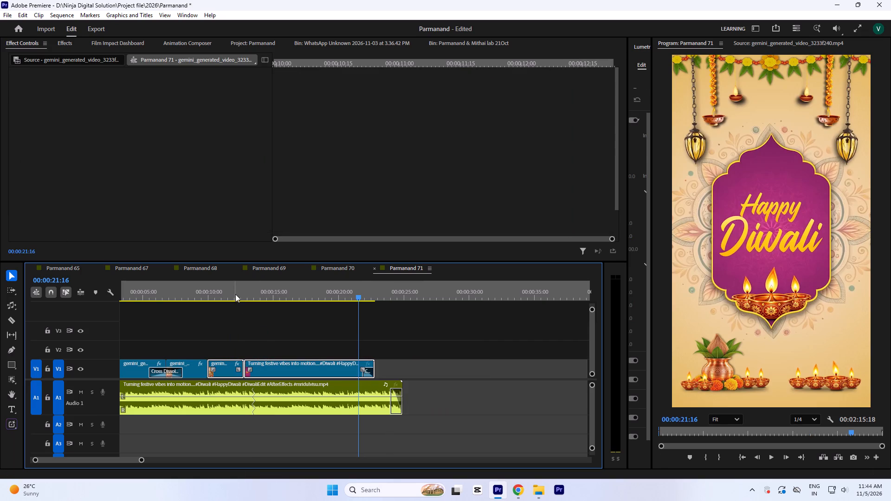
pyautogui.click(235, 288)
pyautogui.press('=')
pyautogui.press('=')
pyautogui.press('=')
pyautogui.click(312, 320)
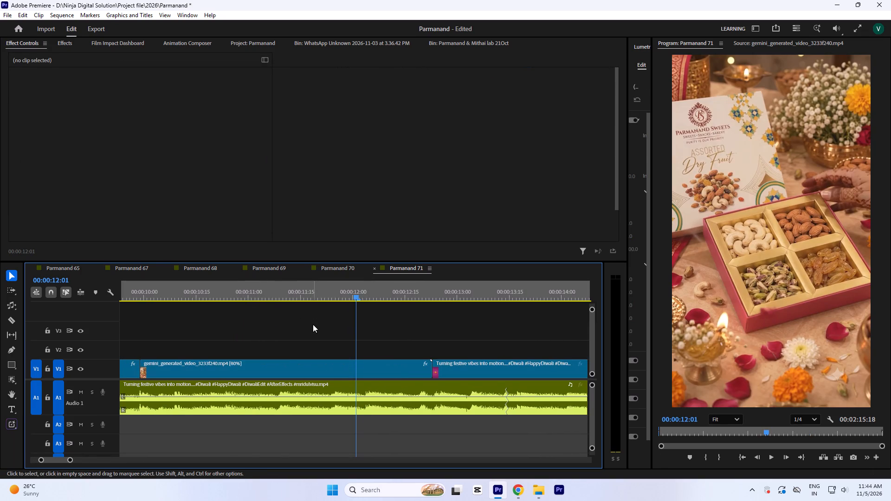
# Play through the dry fruit clip into the Happy Diwali end clip to review the cut and the ending's length.
pyautogui.write('-')
pyautogui.press('space')
pyautogui.press('-')
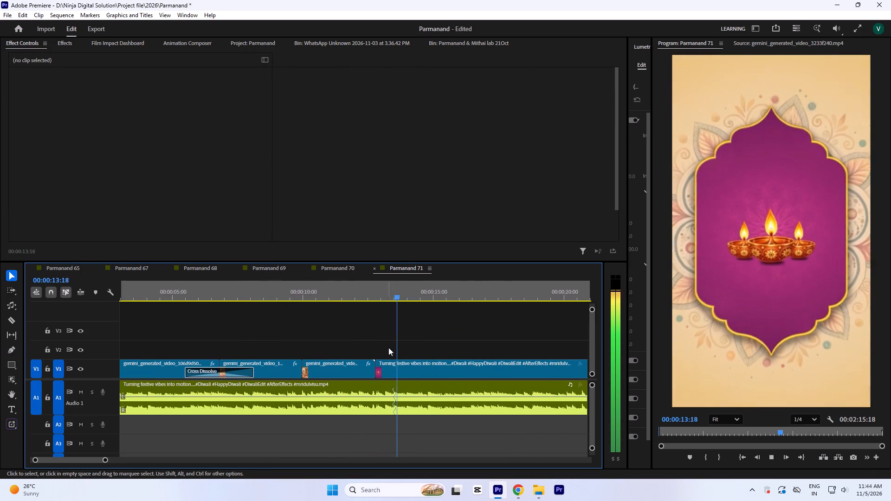
pyautogui.press('space')
pyautogui.click(360, 292)
pyautogui.press('space')
pyautogui.press('space')
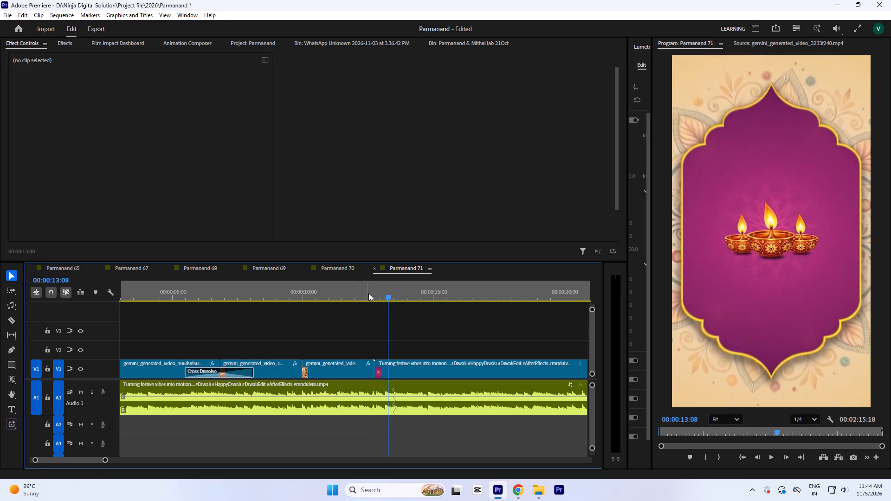
pyautogui.press('space')
pyautogui.press('-')
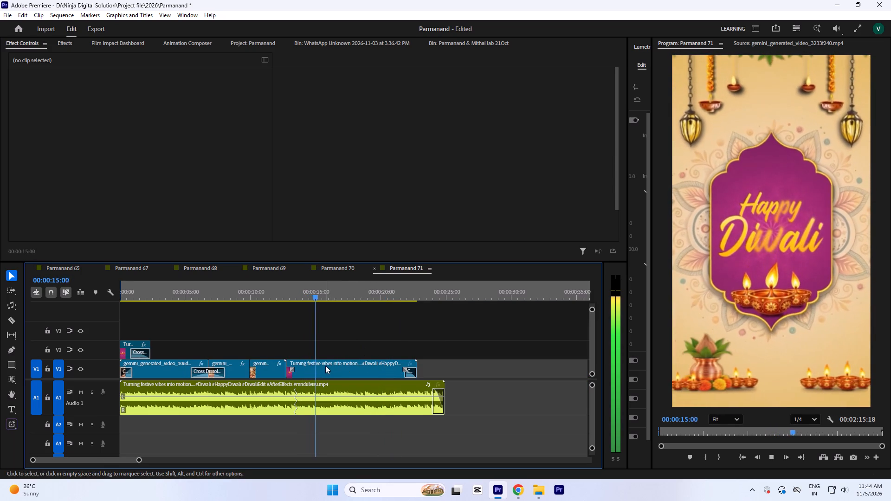
pyautogui.press('space')
pyautogui.press('space')
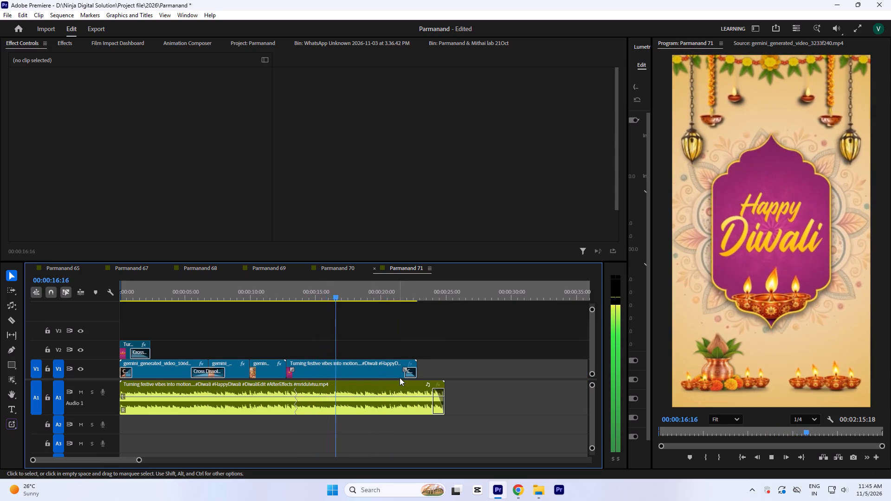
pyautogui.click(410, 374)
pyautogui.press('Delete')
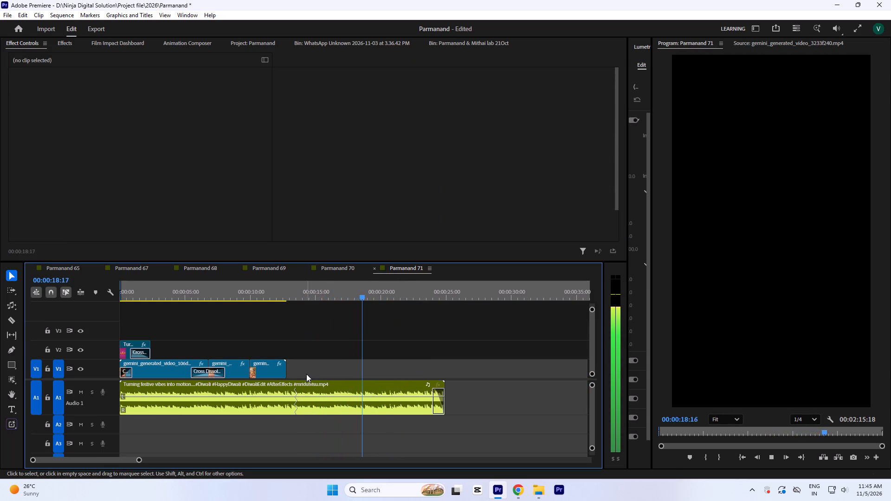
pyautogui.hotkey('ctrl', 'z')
# Delete the Cross Dissolve at the end of the Happy Diwali clip on V1.
pyautogui.press('space')
pyautogui.click(407, 372)
pyautogui.press('Delete')
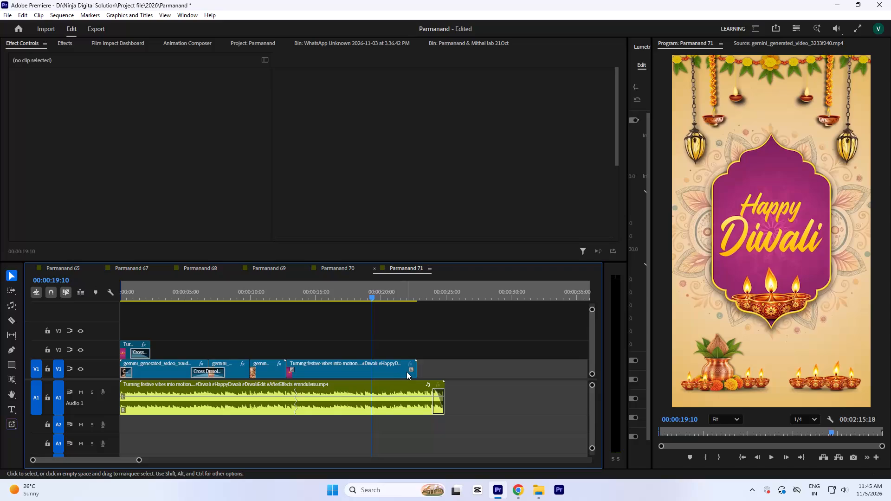
# Trim the end of the Happy Diwali clip on V1 back to about 00:00:18:20 and play the ending to check it.
pyautogui.press('space')
pyautogui.press('space')
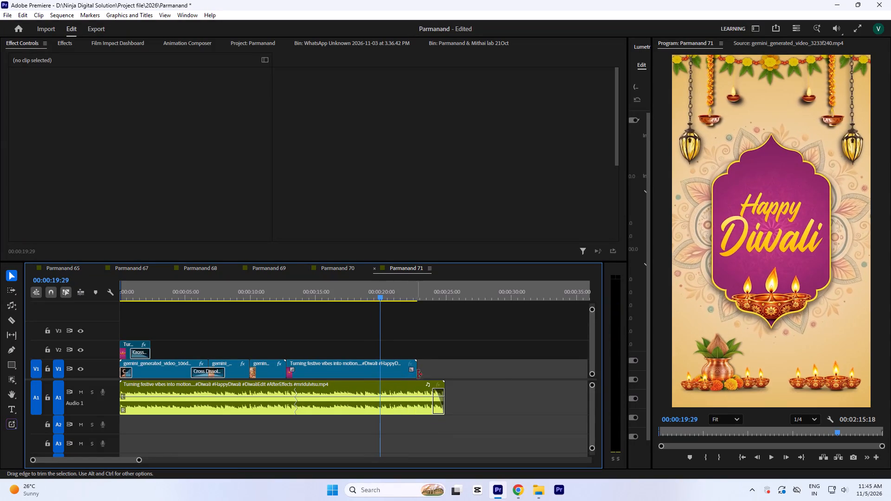
pyautogui.moveTo(418, 374); pyautogui.dragTo(365, 377)
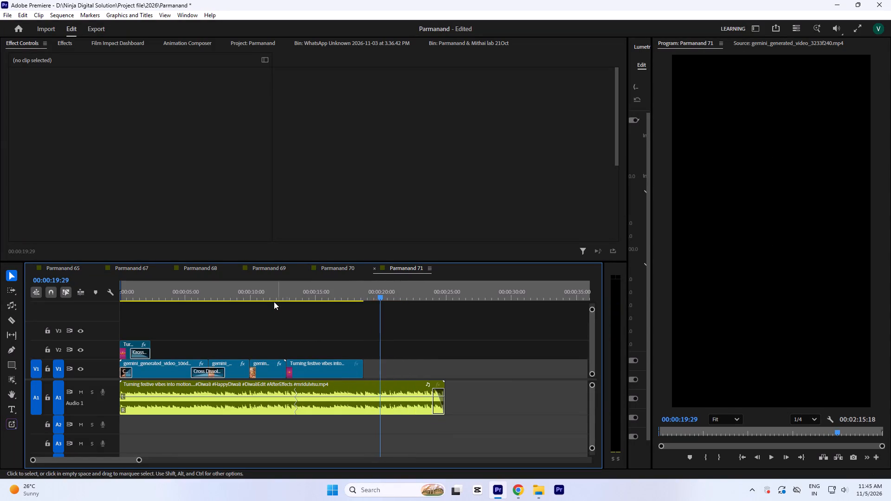
pyautogui.click(264, 292)
pyautogui.press('space')
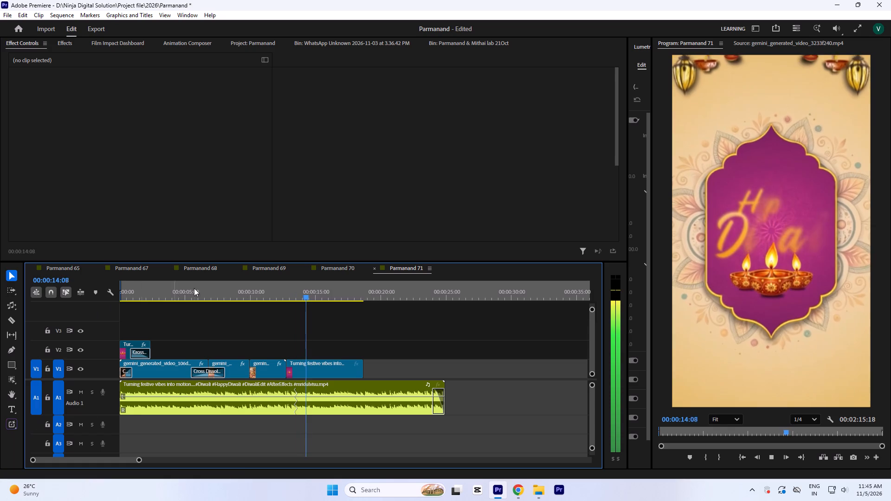
pyautogui.press('space')
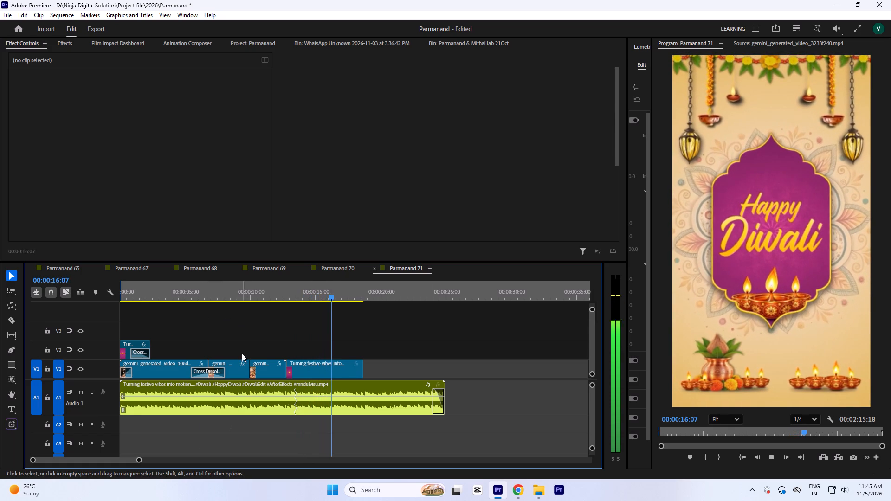
# Save the project.
pyautogui.hotkey('ctrl', 's')
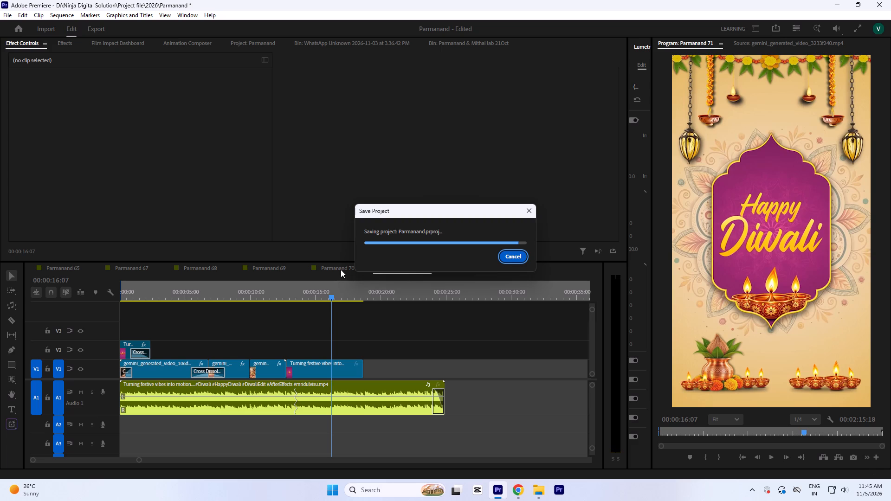
# Open the Parmanand 70 sequence at its closing Parmanand Sweets ordering card, about 00:00:22:16.
pyautogui.click(340, 267)
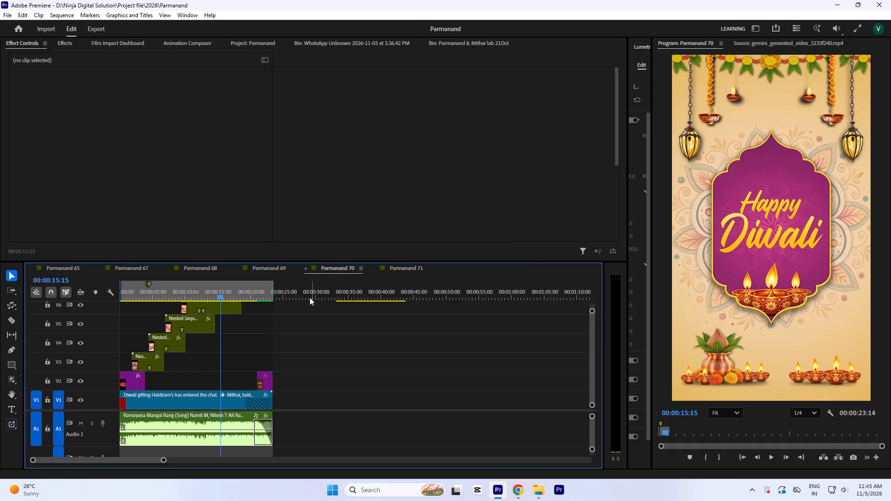
pyautogui.click(267, 287)
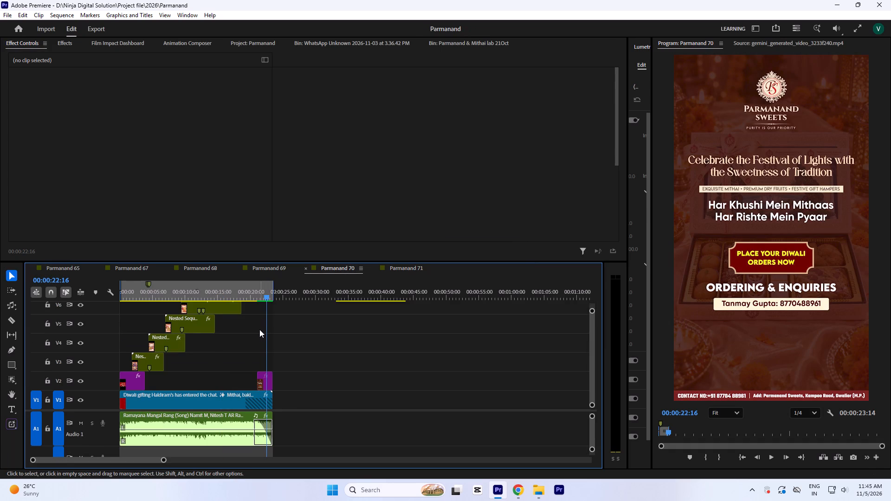
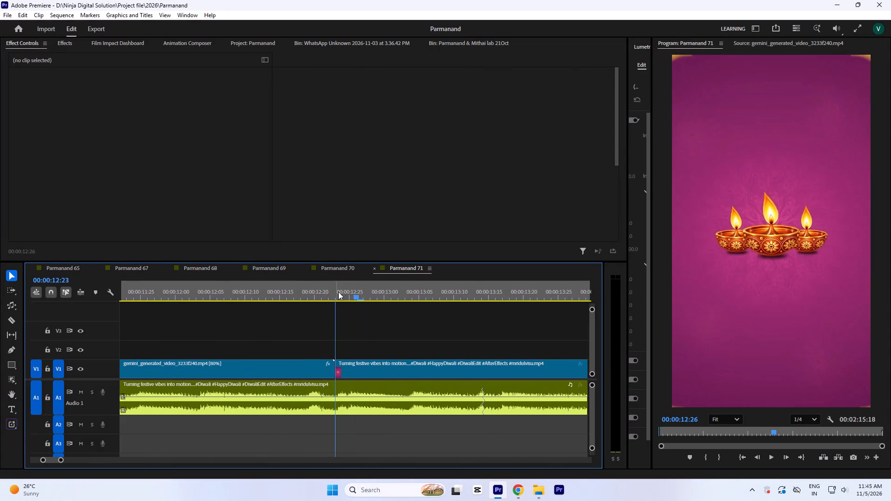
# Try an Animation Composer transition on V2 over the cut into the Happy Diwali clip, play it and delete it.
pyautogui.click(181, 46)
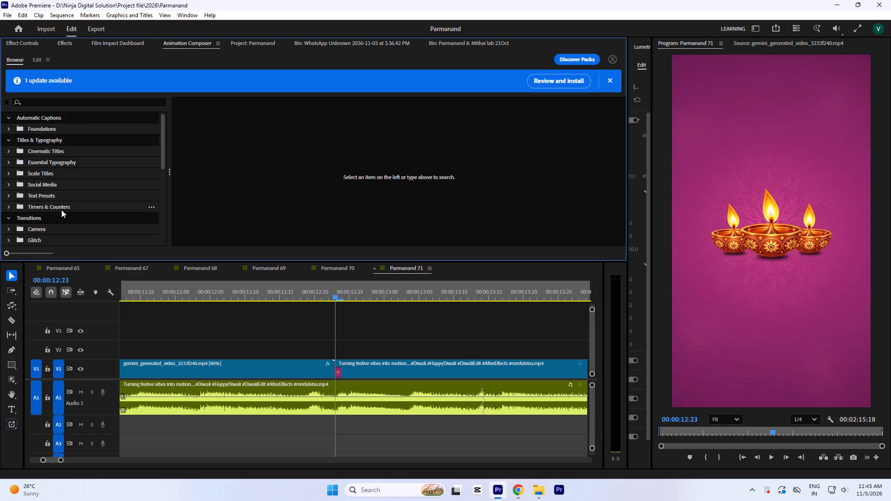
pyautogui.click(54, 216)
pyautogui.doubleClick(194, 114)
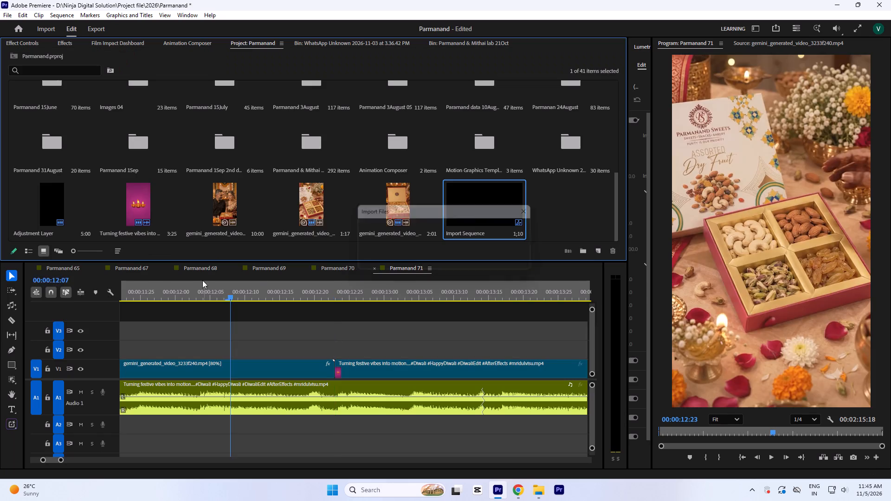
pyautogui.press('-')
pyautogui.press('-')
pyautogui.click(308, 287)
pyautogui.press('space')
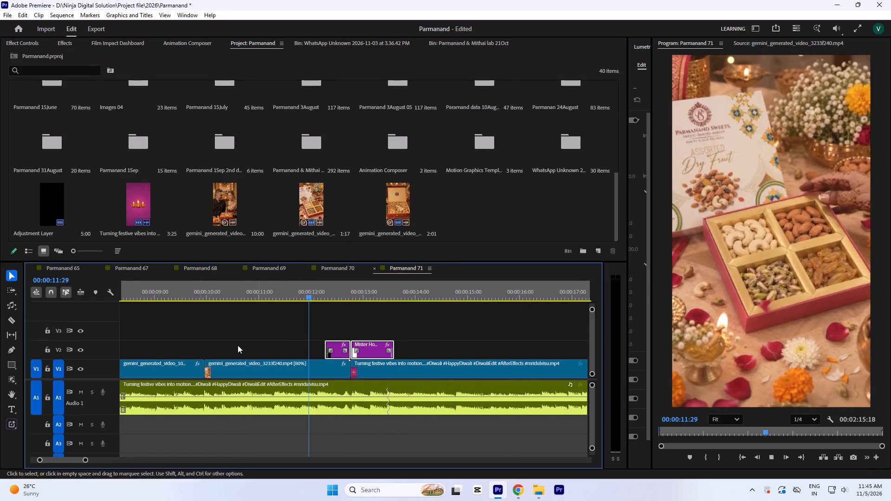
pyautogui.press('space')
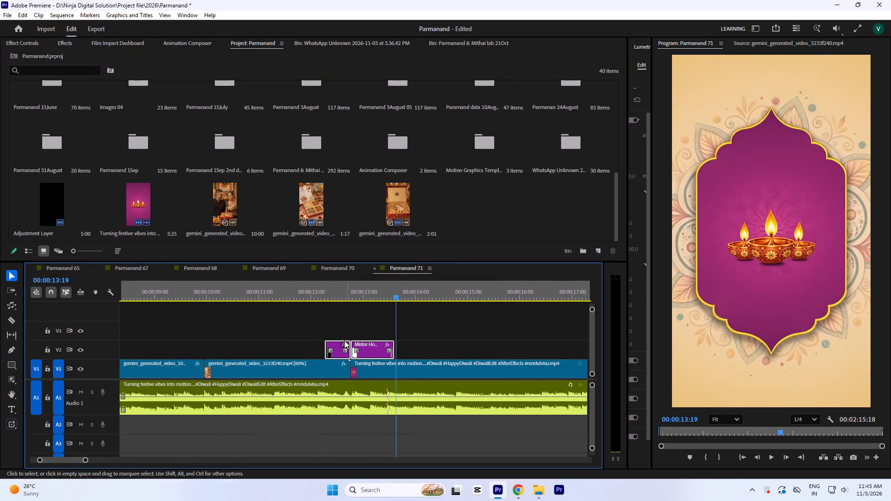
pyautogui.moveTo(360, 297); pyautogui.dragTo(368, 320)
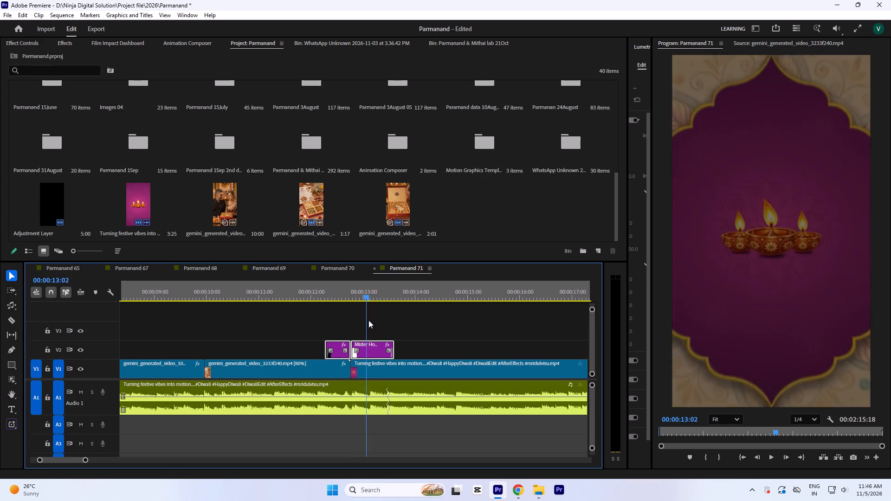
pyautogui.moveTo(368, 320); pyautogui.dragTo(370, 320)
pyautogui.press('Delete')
# Place the Adjustment Layer on V2 across the cut into the Happy Diwali clip and split it at 00:00:12:23.
pyautogui.click(351, 288)
pyautogui.press('=')
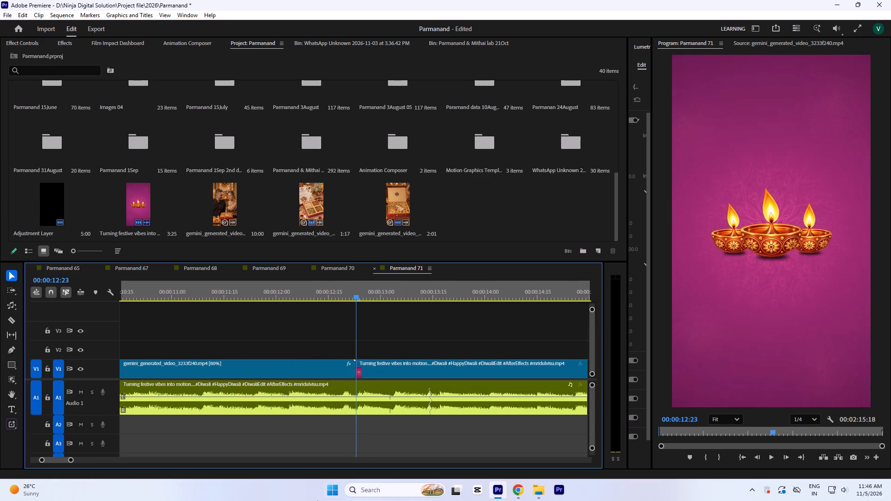
pyautogui.press('=')
pyautogui.moveTo(52, 198); pyautogui.dragTo(145, 351)
pyautogui.press('-')
pyautogui.press('-')
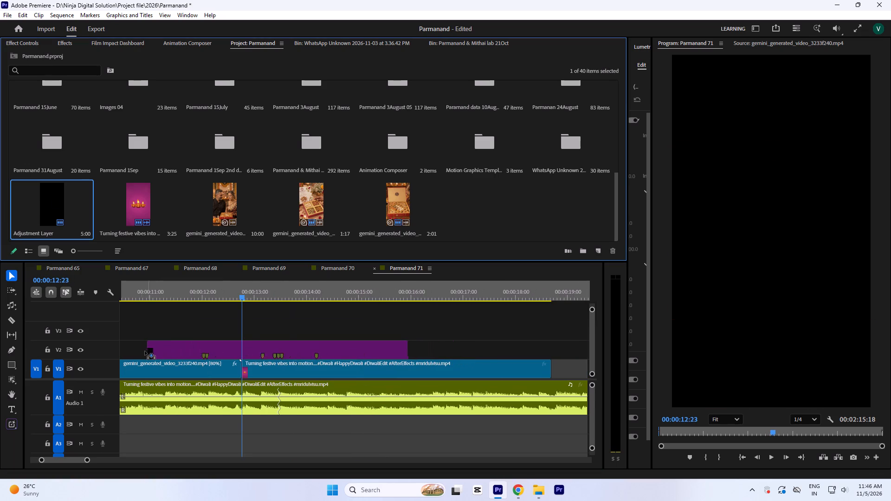
pyautogui.moveTo(145, 351); pyautogui.dragTo(139, 351)
pyautogui.press('-')
pyautogui.press('=')
pyautogui.press('=')
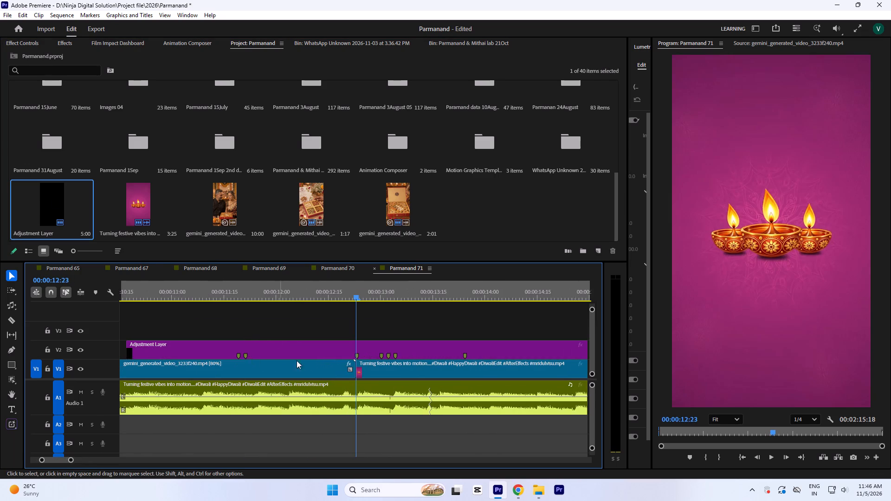
pyautogui.press('=')
pyautogui.press('=')
pyautogui.click(341, 347)
pyautogui.press('k')
# Trim the outer ends of the two adjustment layer pieces to span from about 00:00:11:16 to 00:00:14:00.
pyautogui.press('-')
pyautogui.press('-')
pyautogui.press('-')
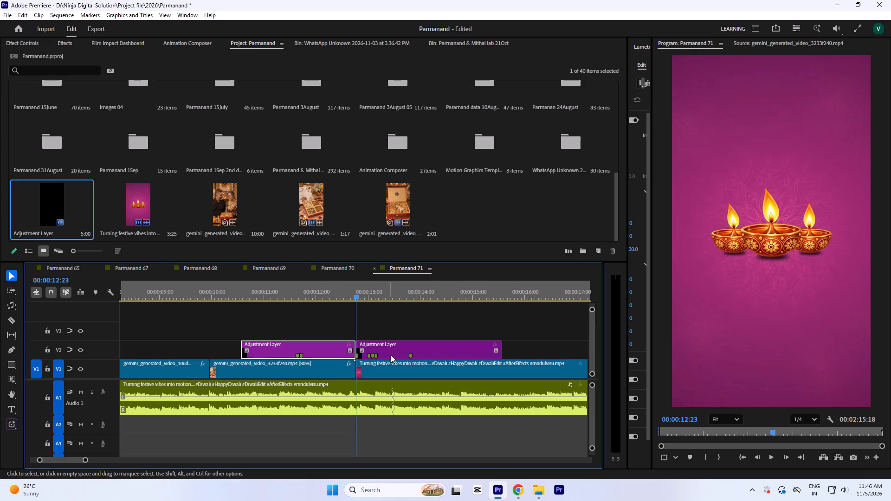
pyautogui.moveTo(506, 353); pyautogui.dragTo(432, 352)
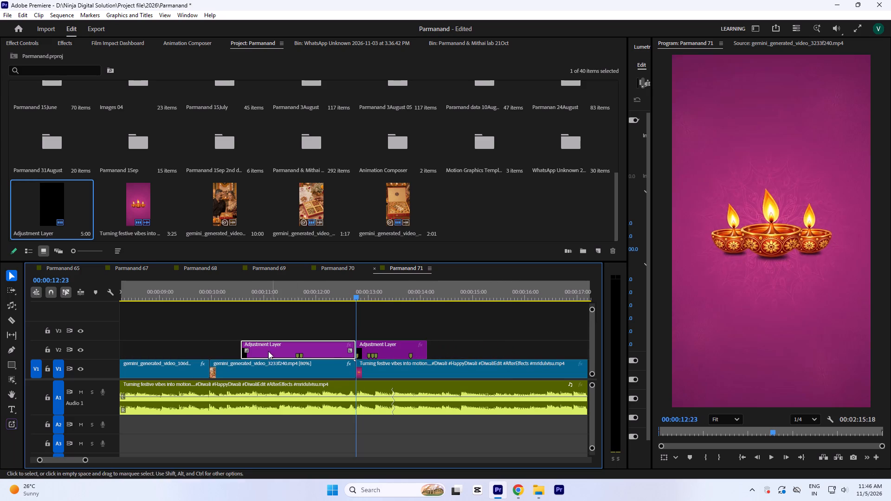
pyautogui.moveTo(239, 349); pyautogui.dragTo(289, 346)
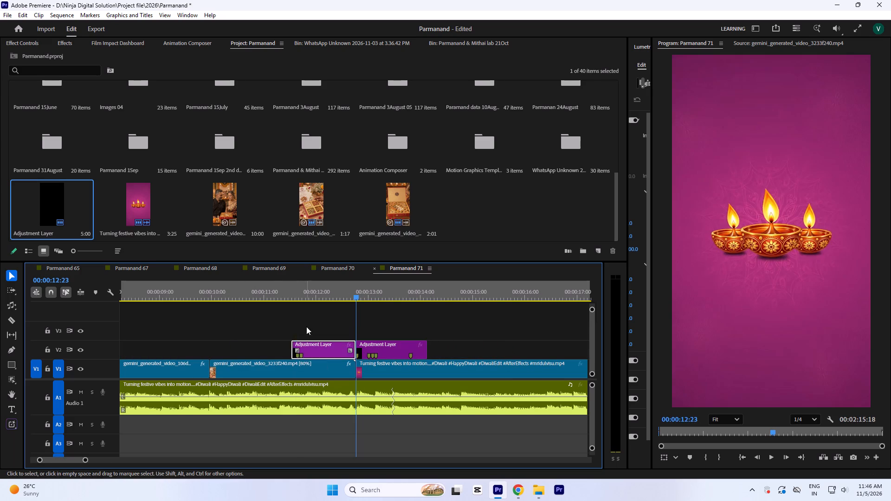
pyautogui.moveTo(306, 321); pyautogui.dragTo(374, 345)
pyautogui.moveTo(428, 350); pyautogui.dragTo(423, 351)
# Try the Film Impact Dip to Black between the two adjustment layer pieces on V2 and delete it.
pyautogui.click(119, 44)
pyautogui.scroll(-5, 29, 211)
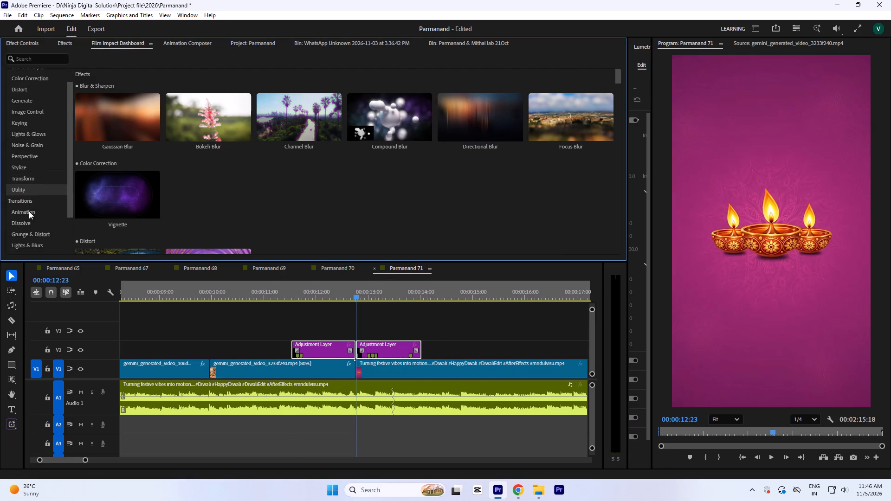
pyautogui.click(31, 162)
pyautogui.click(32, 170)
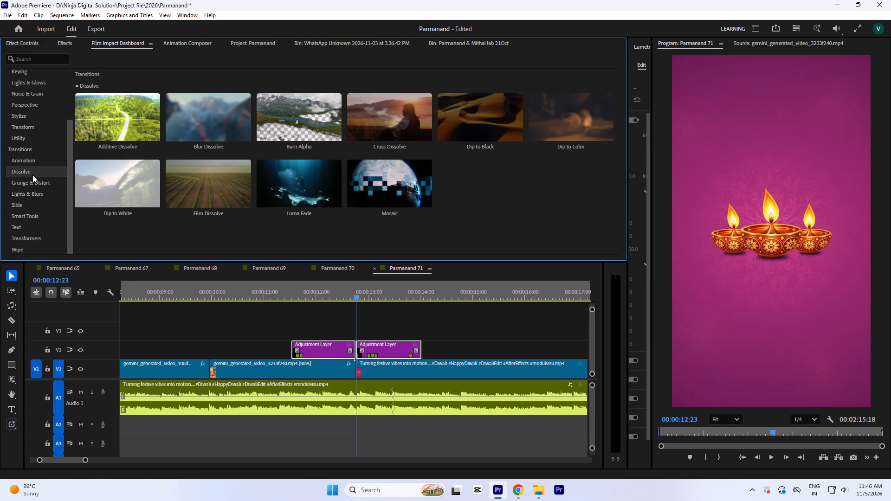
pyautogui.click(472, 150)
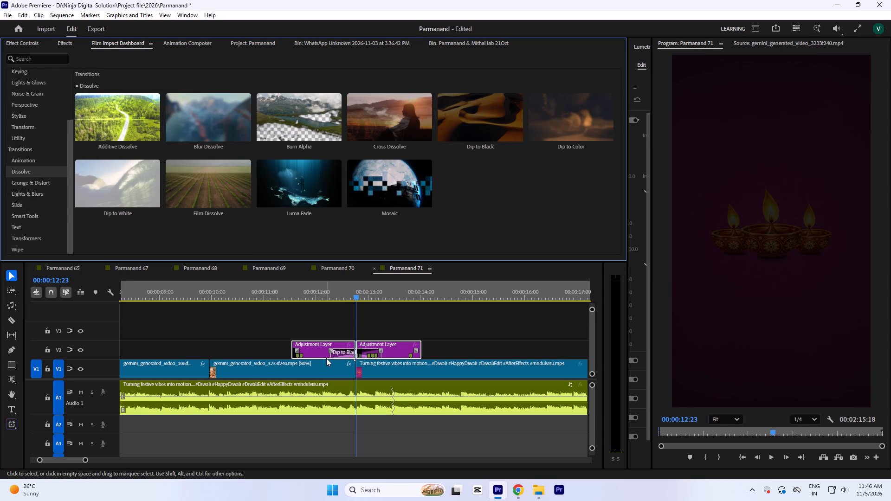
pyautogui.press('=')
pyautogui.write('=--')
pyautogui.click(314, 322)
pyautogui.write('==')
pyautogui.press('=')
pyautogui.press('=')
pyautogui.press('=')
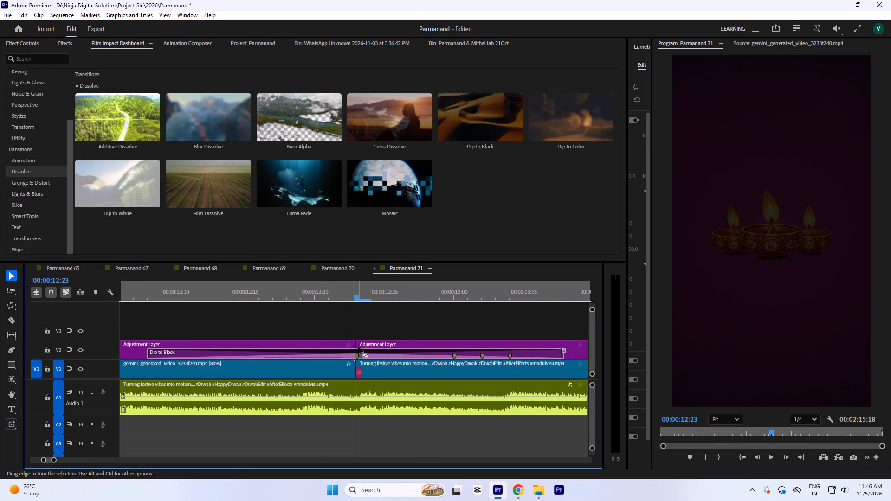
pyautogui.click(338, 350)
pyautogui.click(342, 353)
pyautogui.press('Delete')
# Search the effects library for "black d" to list the dip-to-black transitions.
pyautogui.moveTo(320, 327); pyautogui.dragTo(373, 348)
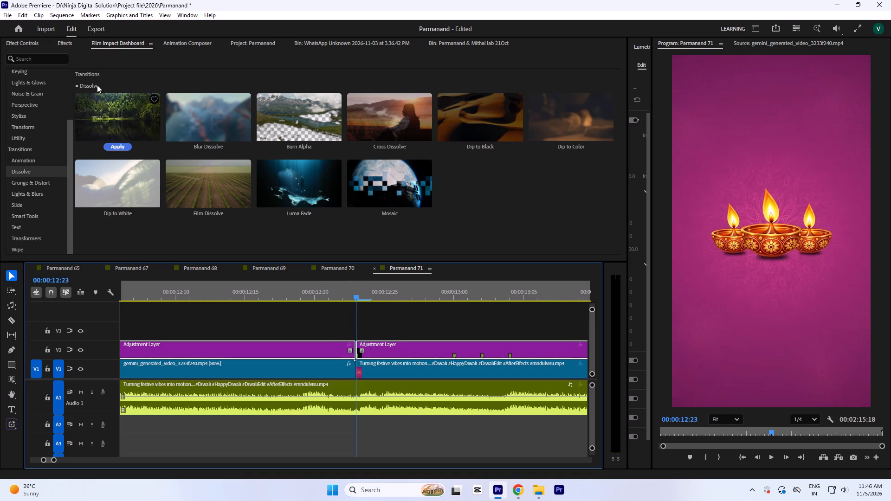
pyautogui.click(65, 43)
pyautogui.click(44, 58)
pyautogui.write('black d')
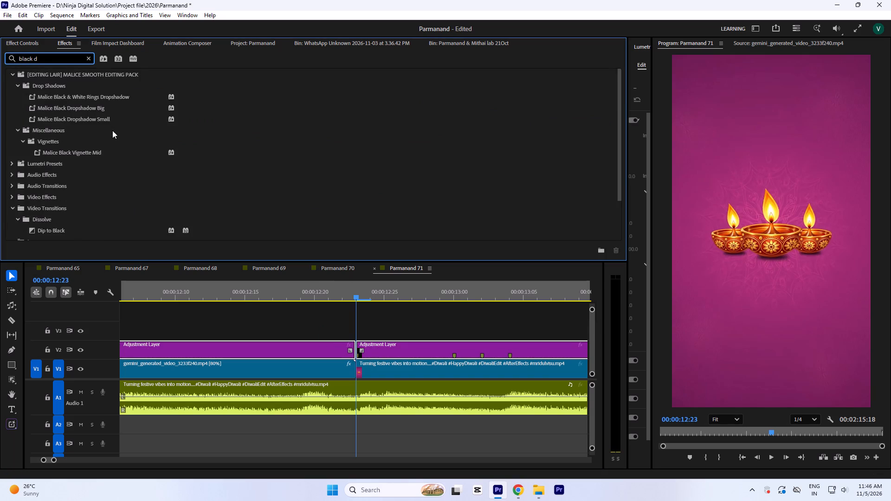
pyautogui.scroll(-7, 114, 133)
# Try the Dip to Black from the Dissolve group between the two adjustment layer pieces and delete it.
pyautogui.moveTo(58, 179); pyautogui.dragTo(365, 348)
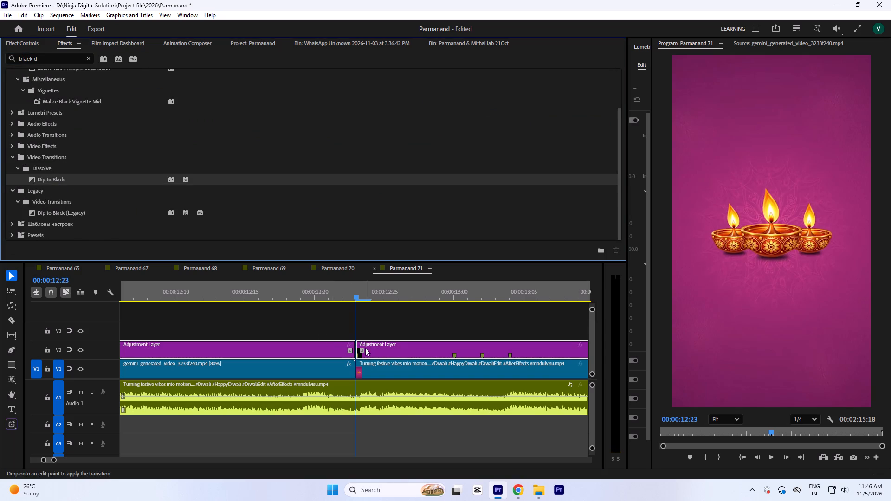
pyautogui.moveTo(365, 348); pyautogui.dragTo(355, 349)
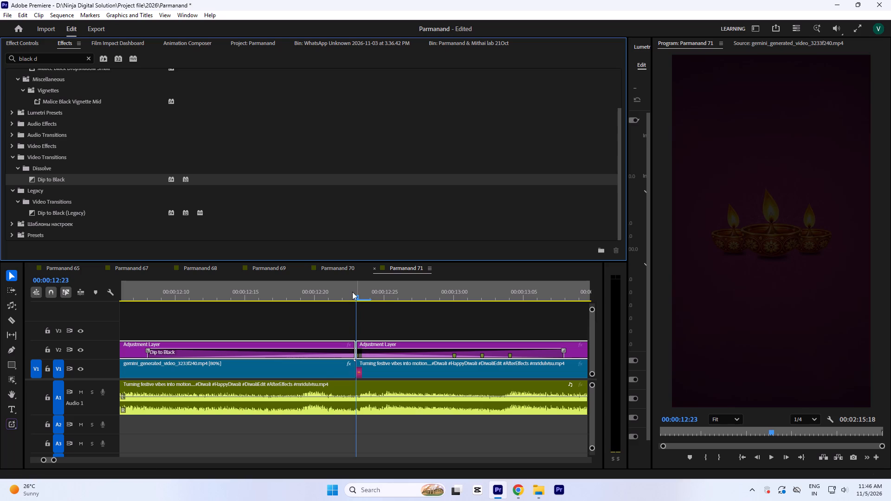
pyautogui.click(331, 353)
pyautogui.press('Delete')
# Apply Dip to Black (Legacy) between the two adjustment layer pieces on V2 and play through the transition to check it.
pyautogui.moveTo(312, 324); pyautogui.dragTo(368, 341)
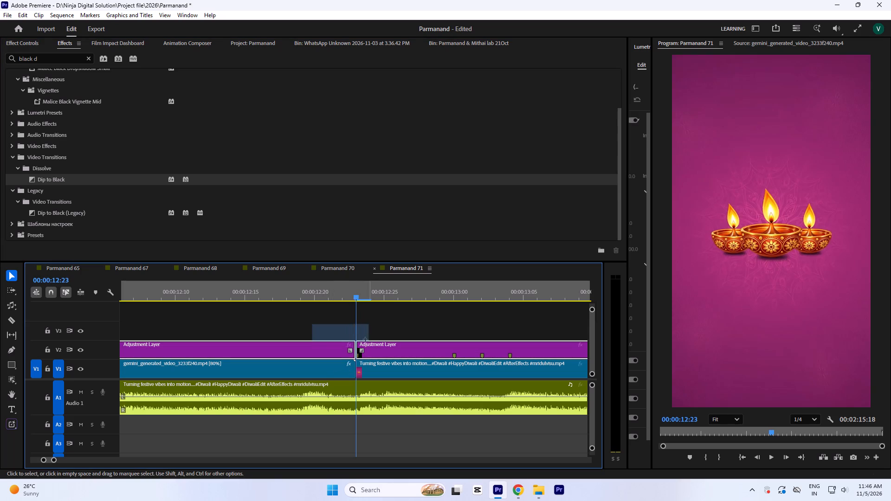
pyautogui.moveTo(69, 215); pyautogui.dragTo(357, 350)
pyautogui.click(329, 289)
pyautogui.press('-')
pyautogui.press('-')
pyautogui.click(238, 288)
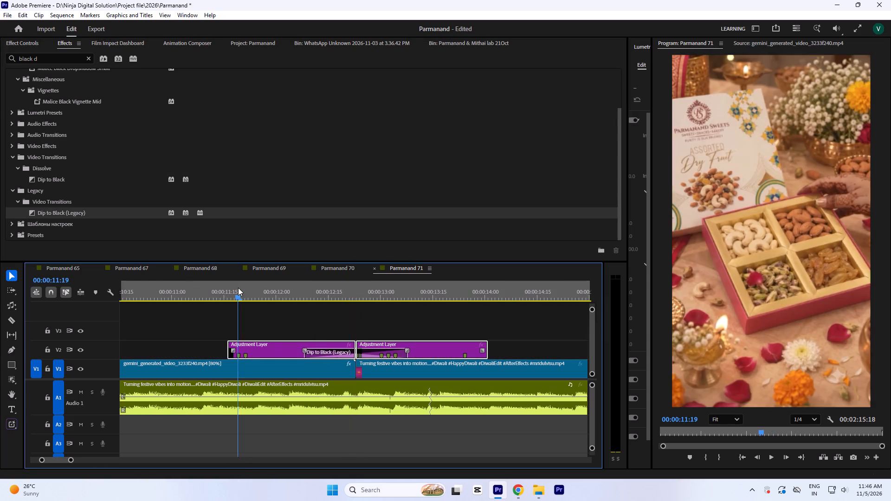
pyautogui.press('space')
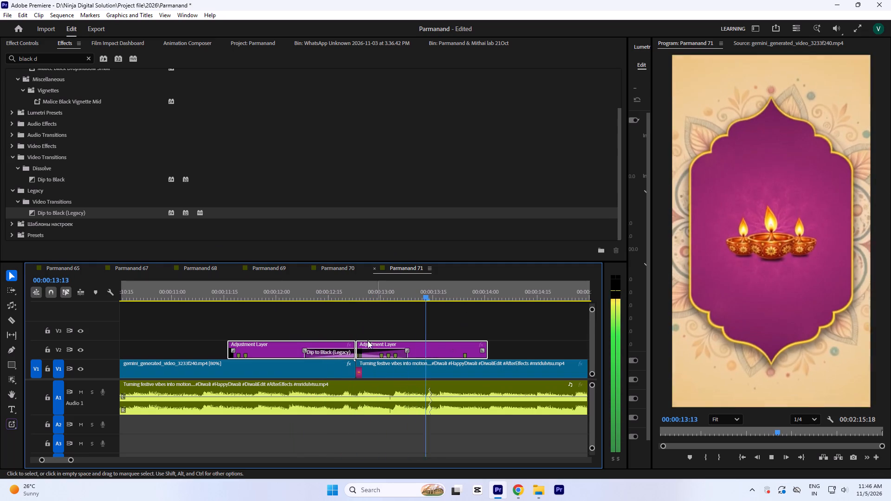
pyautogui.press('space')
pyautogui.moveTo(349, 288); pyautogui.dragTo(376, 312)
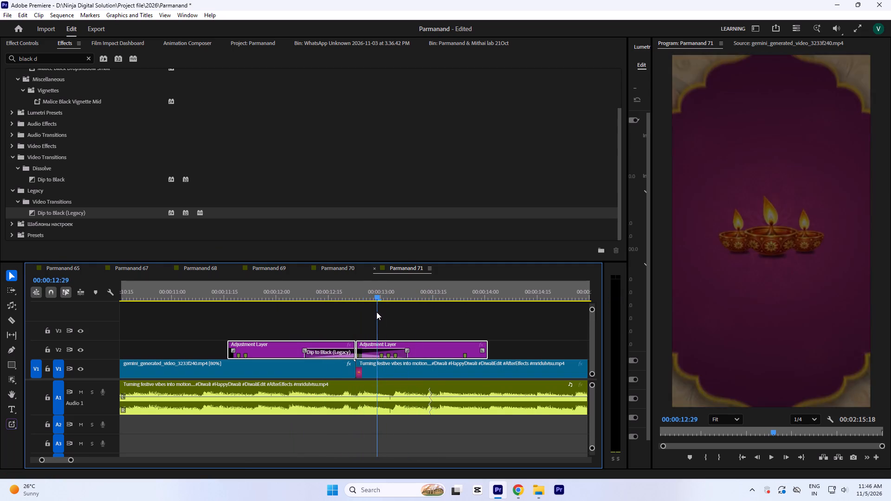
pyautogui.moveTo(376, 312); pyautogui.dragTo(392, 326)
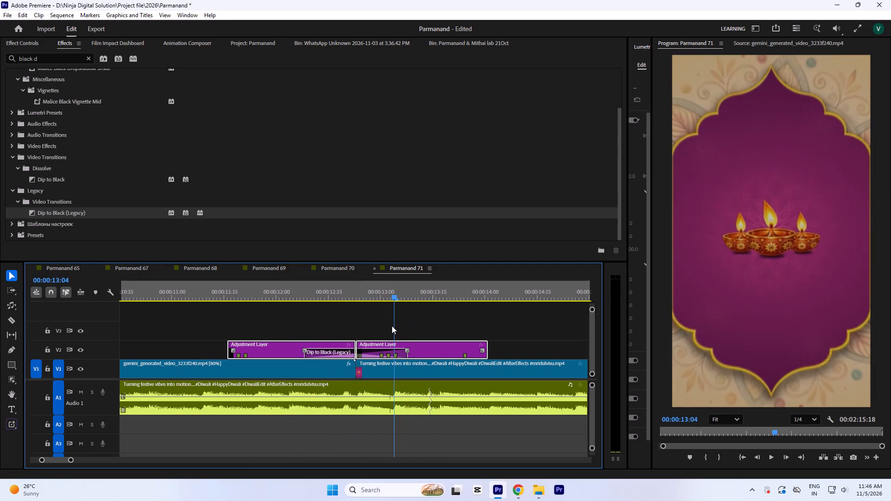
pyautogui.moveTo(392, 326); pyautogui.dragTo(411, 348)
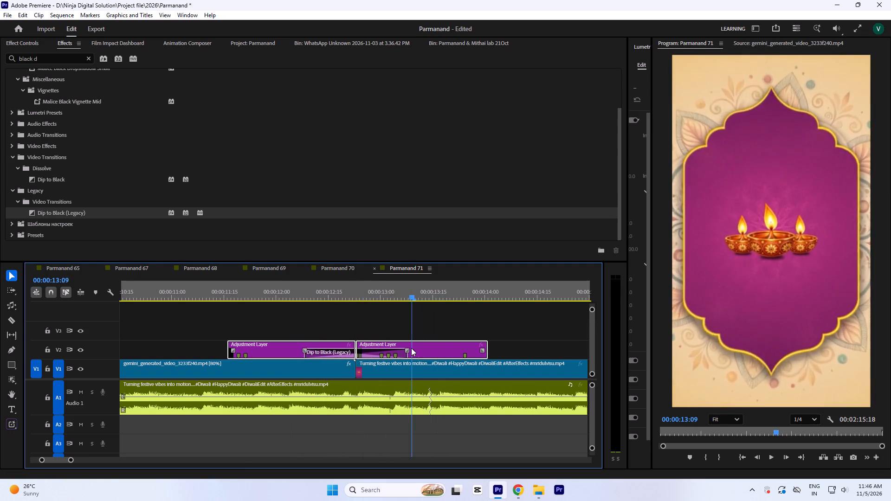
# Trim the start of the Happy Diwali clip to about 00:00:13:06, slide it back to the product clip and play the cut.
pyautogui.moveTo(411, 348); pyautogui.dragTo(402, 352)
pyautogui.moveTo(360, 375); pyautogui.dragTo(408, 375)
pyautogui.moveTo(430, 370); pyautogui.dragTo(382, 373)
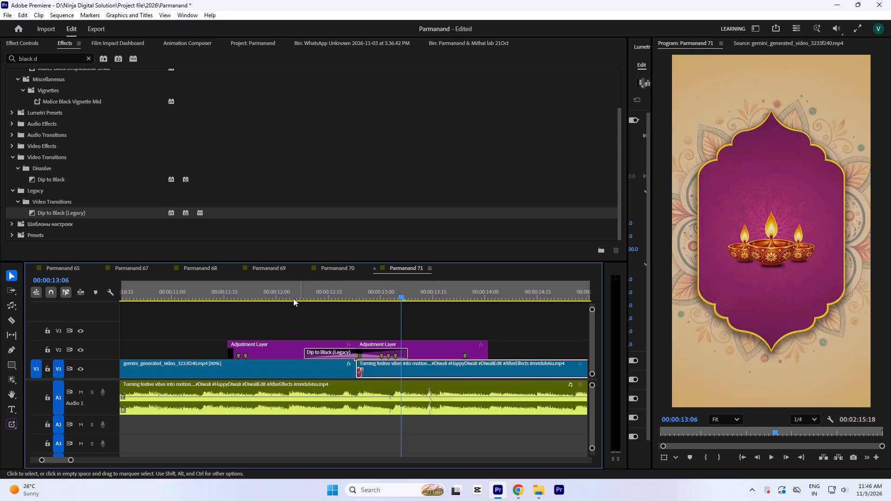
pyautogui.click(284, 295)
pyautogui.press('space')
pyautogui.press('space')
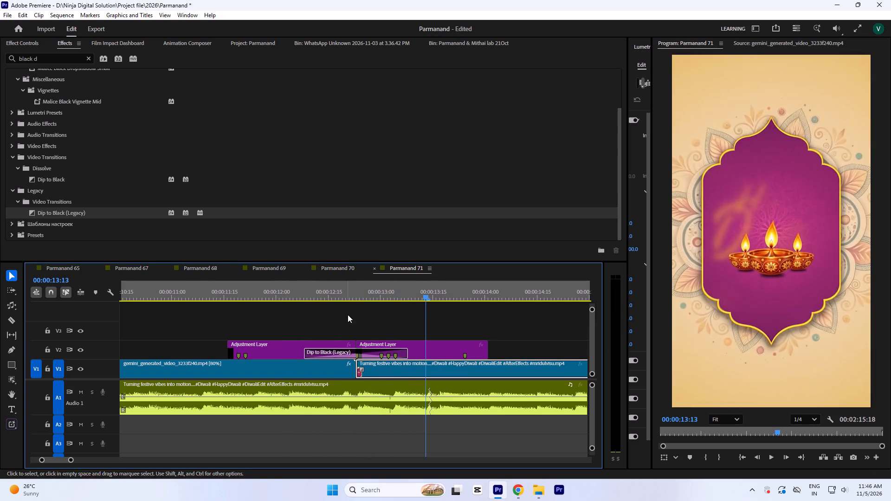
# Trim the Happy Diwali clip's start again to about 00:00:13:07, close the gap to the product clip and play the cut.
pyautogui.moveTo(354, 295); pyautogui.dragTo(415, 322)
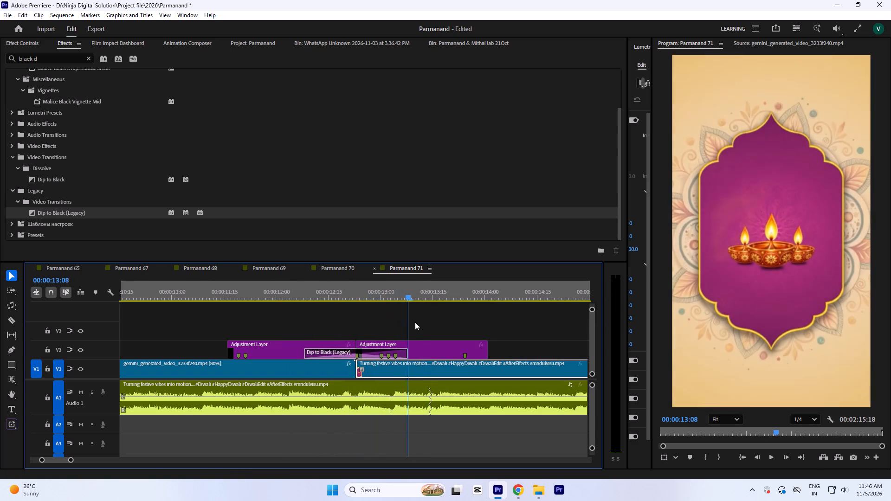
pyautogui.moveTo(415, 322); pyautogui.dragTo(405, 331)
pyautogui.click(359, 372)
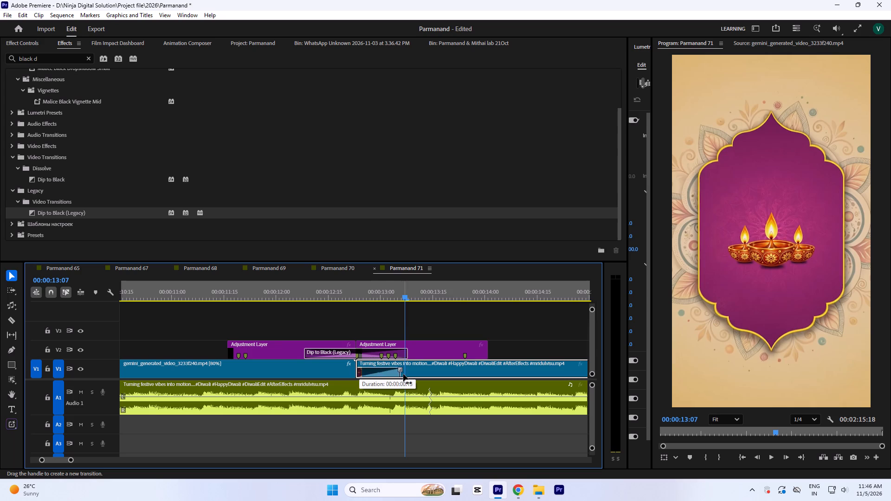
pyautogui.moveTo(360, 377); pyautogui.dragTo(412, 379)
pyautogui.moveTo(408, 376); pyautogui.dragTo(405, 377)
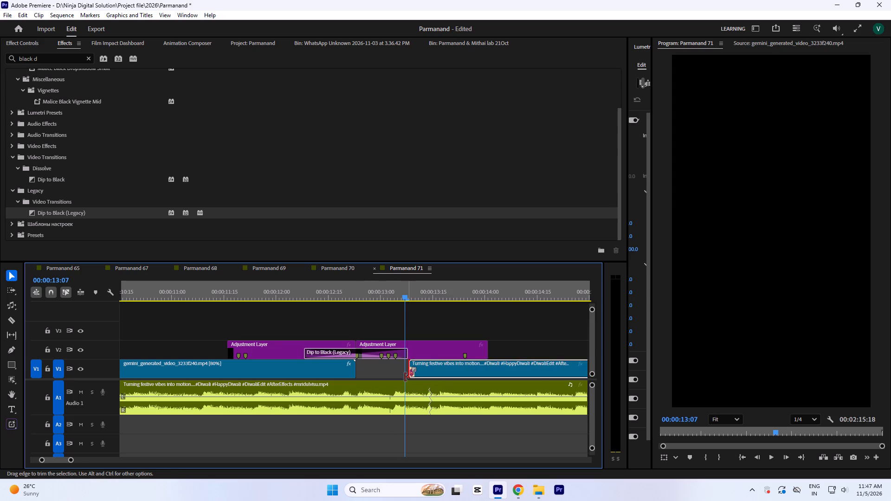
pyautogui.moveTo(405, 377); pyautogui.dragTo(404, 378)
pyautogui.moveTo(423, 371); pyautogui.dragTo(376, 375)
pyautogui.click(238, 295)
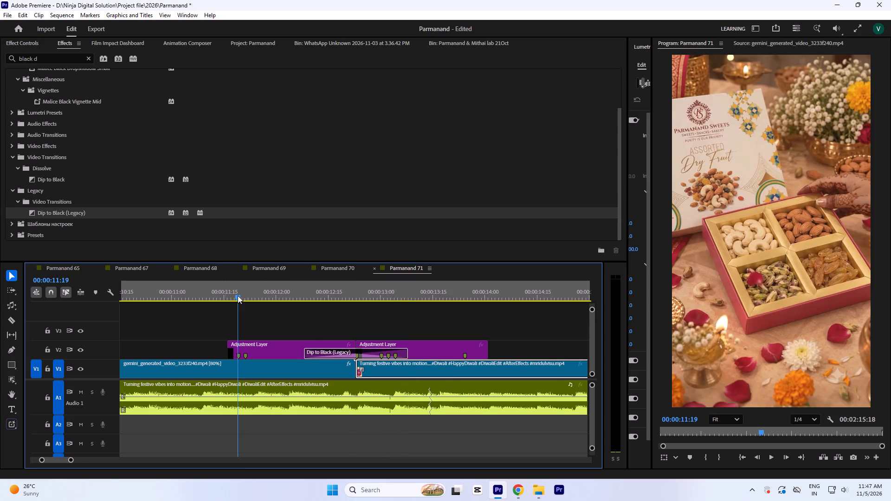
pyautogui.press('space')
pyautogui.press('space')
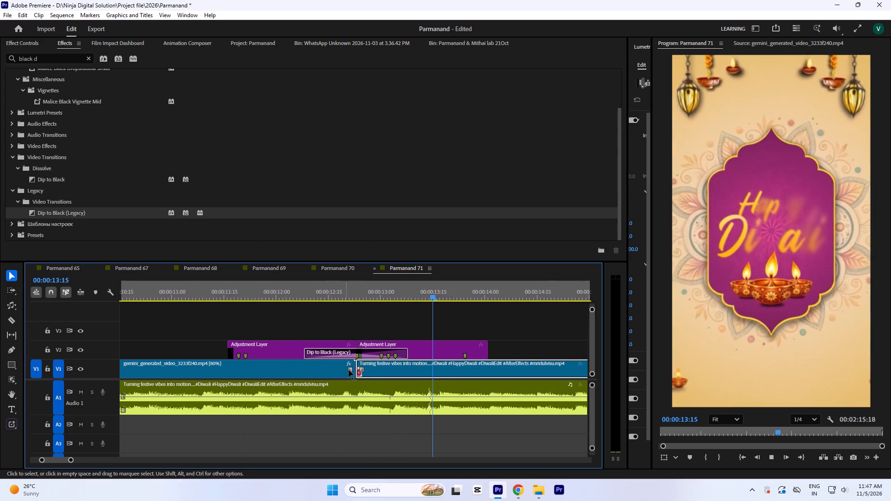
# Shorten the Dip to Black (Legacy) transition on V2 to about 22 frames and play the result.
pyautogui.moveTo(305, 353); pyautogui.dragTo(318, 353)
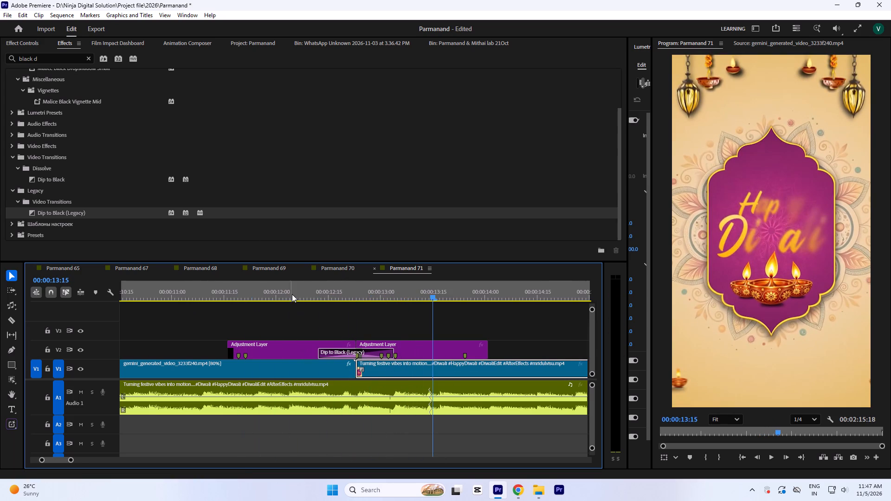
pyautogui.click(292, 294)
pyautogui.press('space')
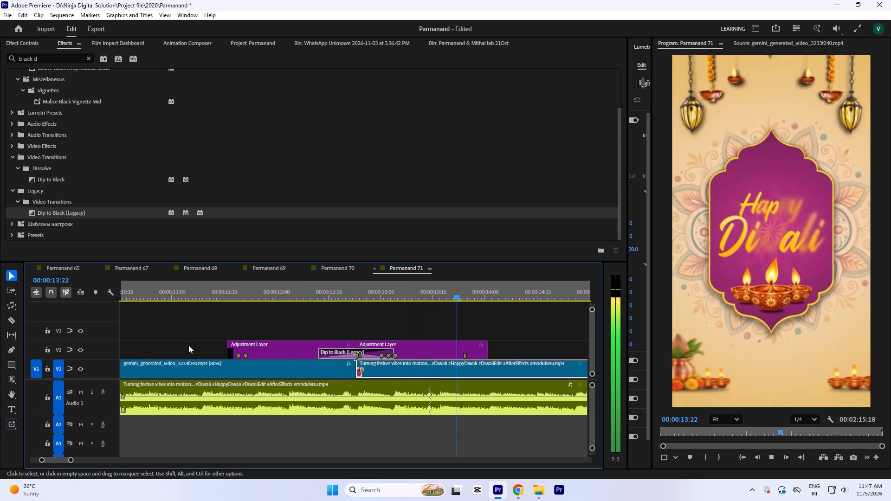
pyautogui.press('-')
pyautogui.press('-')
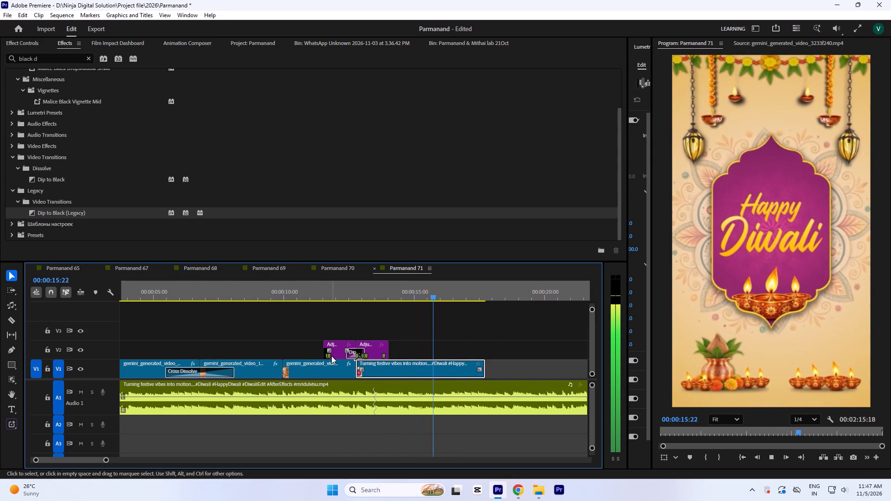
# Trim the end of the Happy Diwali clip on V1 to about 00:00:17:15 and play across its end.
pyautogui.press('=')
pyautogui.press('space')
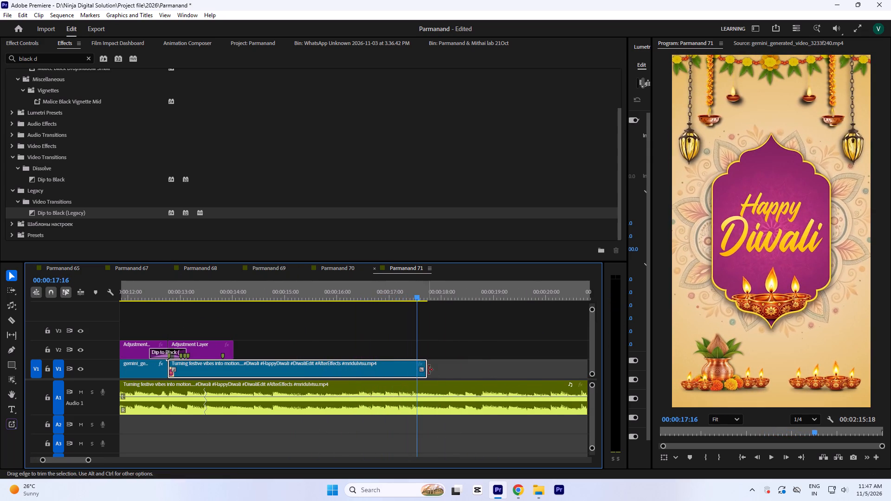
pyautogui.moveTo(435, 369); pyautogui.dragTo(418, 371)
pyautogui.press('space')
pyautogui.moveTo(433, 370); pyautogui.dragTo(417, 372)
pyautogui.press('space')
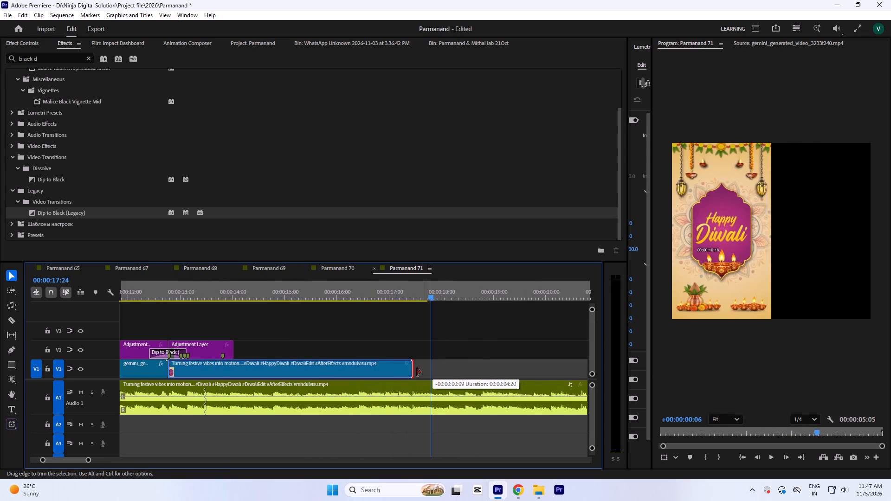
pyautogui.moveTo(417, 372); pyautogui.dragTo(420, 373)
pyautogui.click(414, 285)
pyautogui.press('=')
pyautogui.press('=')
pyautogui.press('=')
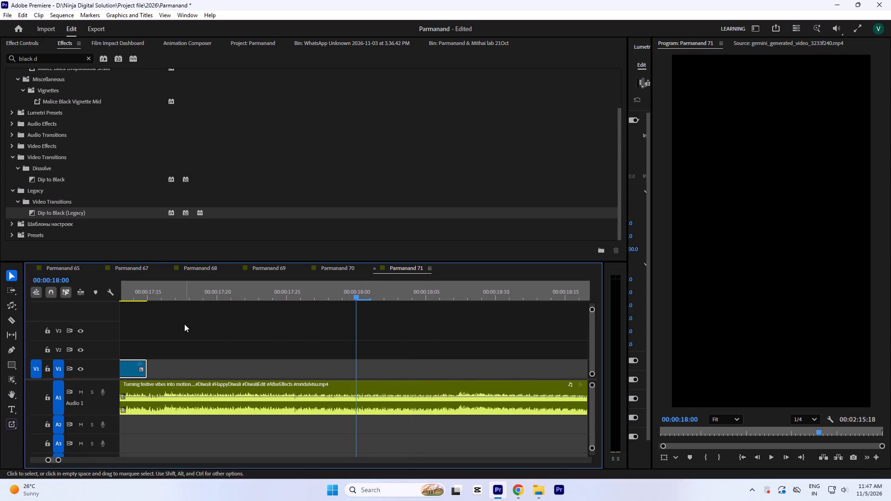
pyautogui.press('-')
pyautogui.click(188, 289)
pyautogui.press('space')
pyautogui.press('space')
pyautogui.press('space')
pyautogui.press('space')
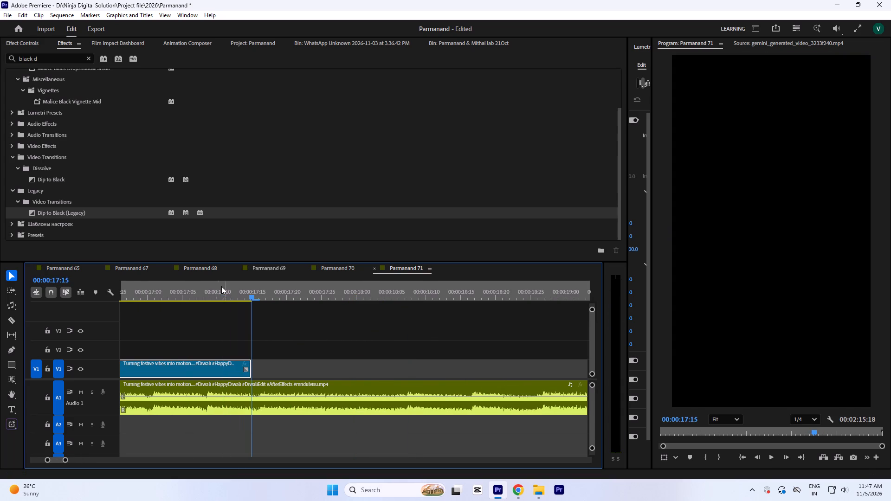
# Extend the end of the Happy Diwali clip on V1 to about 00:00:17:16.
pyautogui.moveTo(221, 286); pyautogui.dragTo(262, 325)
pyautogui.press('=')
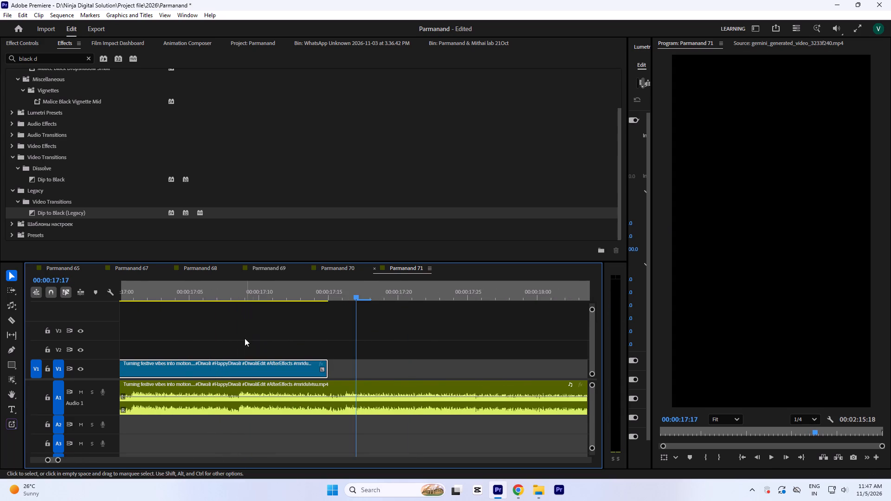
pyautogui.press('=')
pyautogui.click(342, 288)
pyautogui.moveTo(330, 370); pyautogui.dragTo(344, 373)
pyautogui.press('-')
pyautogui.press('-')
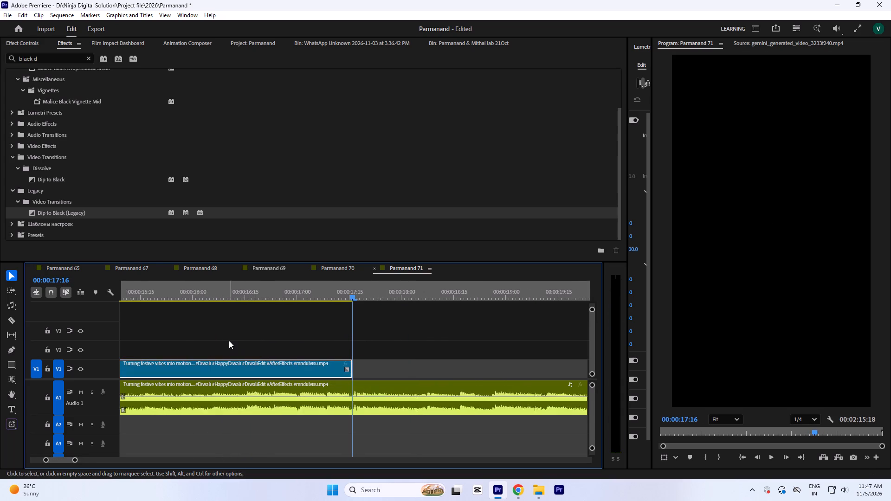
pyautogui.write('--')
# Save the project.
pyautogui.hotkey('ctrl', 's')
pyautogui.press('-')
pyautogui.press('-')
pyautogui.press('-')
pyautogui.press('-')
pyautogui.write('---')
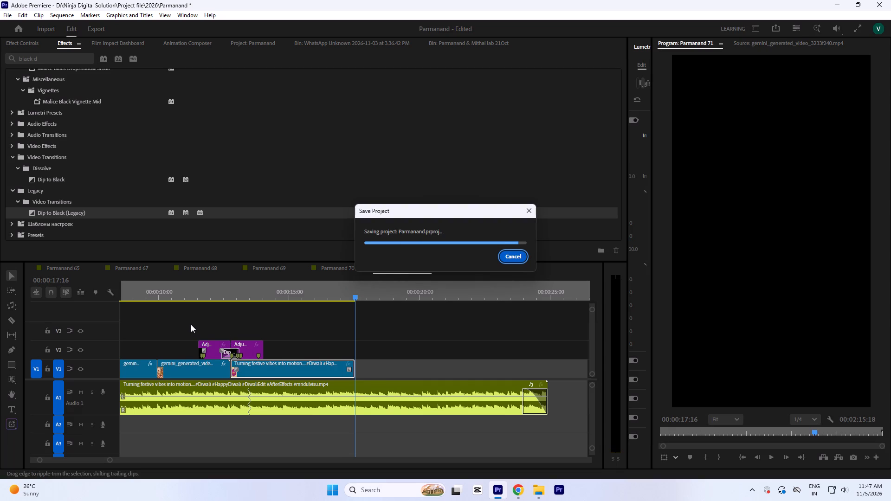
pyautogui.click(324, 295)
# Play the Parmanand 71 reel from the beginning through to the Happy Diwali ending to review the edit.
pyautogui.press('Return')
pyautogui.press('-')
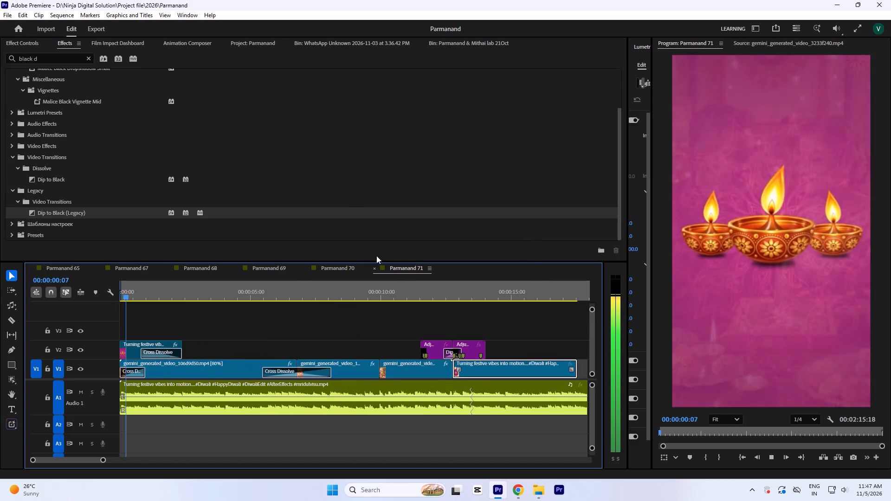
pyautogui.press('space')
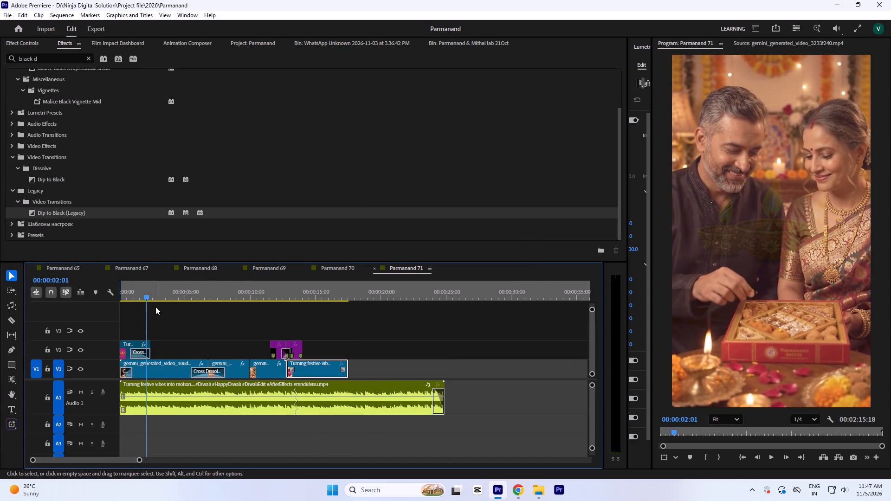
pyautogui.moveTo(153, 298); pyautogui.dragTo(68, 306)
pyautogui.press('space')
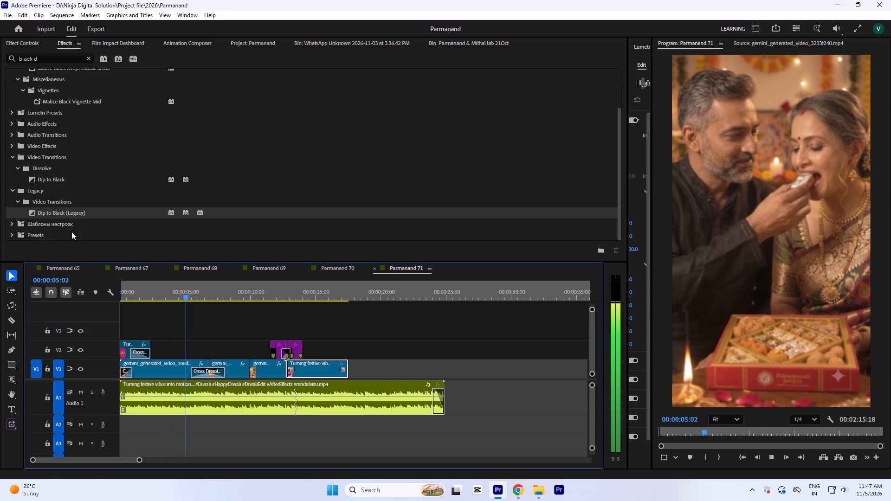
pyautogui.press('space')
pyautogui.press('space')
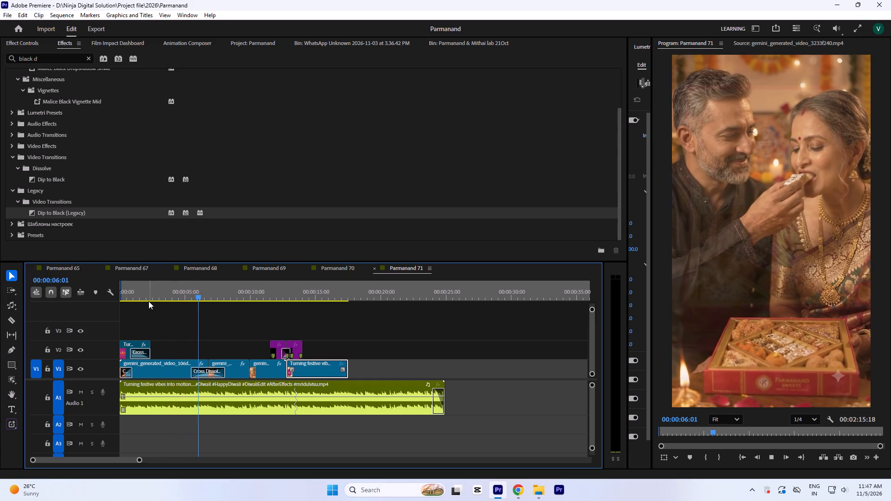
pyautogui.press('space')
pyautogui.press('space')
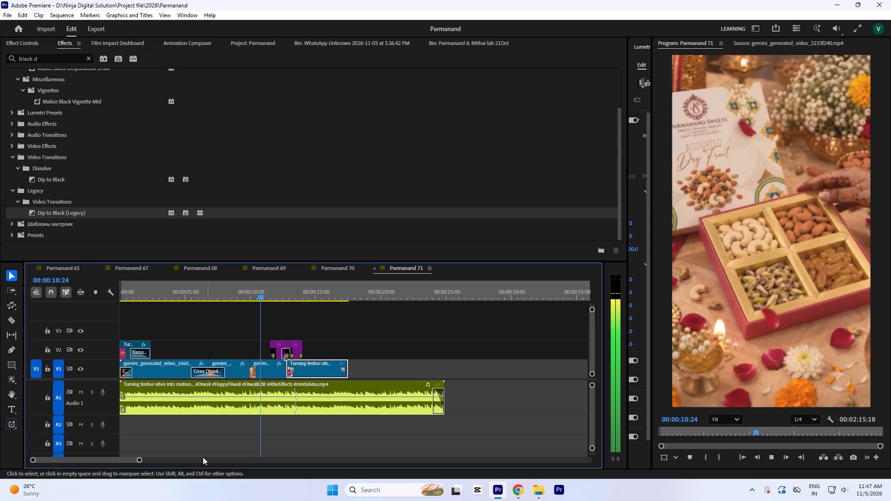
pyautogui.press('space')
pyautogui.press('space')
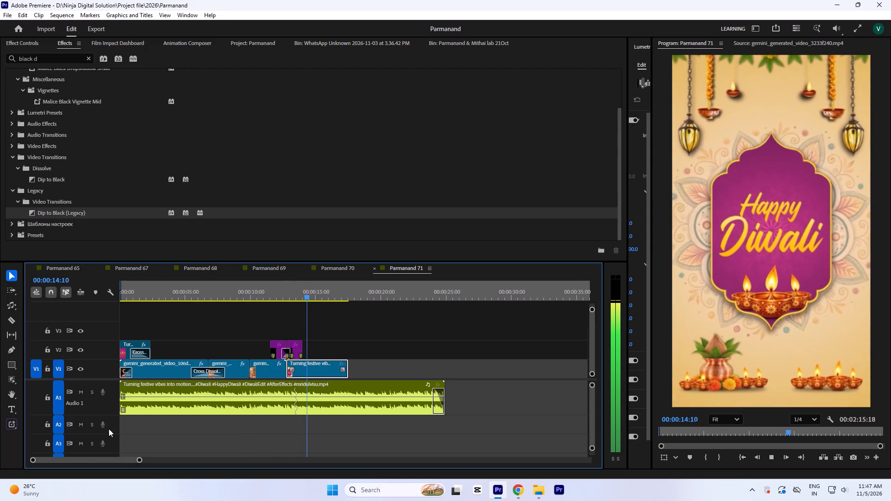
pyautogui.press('space')
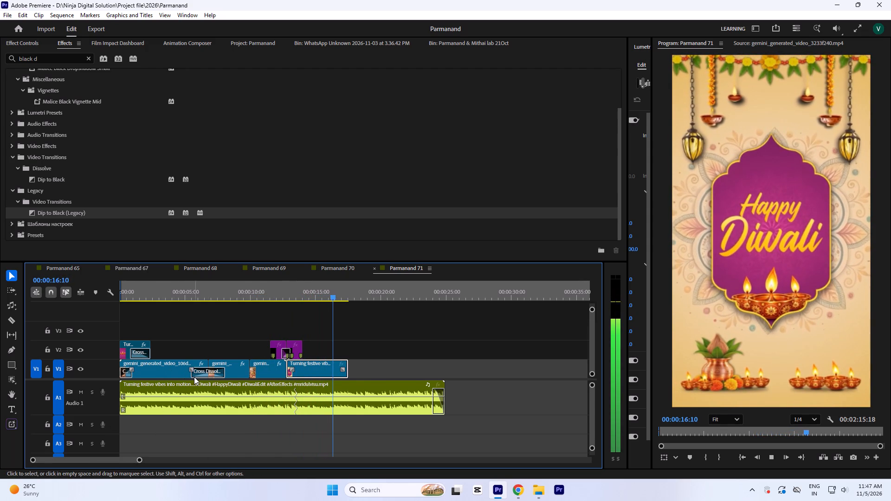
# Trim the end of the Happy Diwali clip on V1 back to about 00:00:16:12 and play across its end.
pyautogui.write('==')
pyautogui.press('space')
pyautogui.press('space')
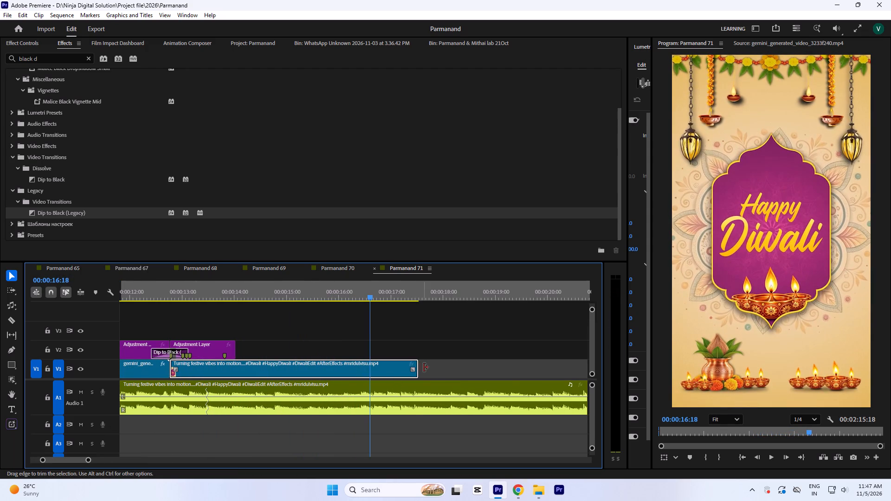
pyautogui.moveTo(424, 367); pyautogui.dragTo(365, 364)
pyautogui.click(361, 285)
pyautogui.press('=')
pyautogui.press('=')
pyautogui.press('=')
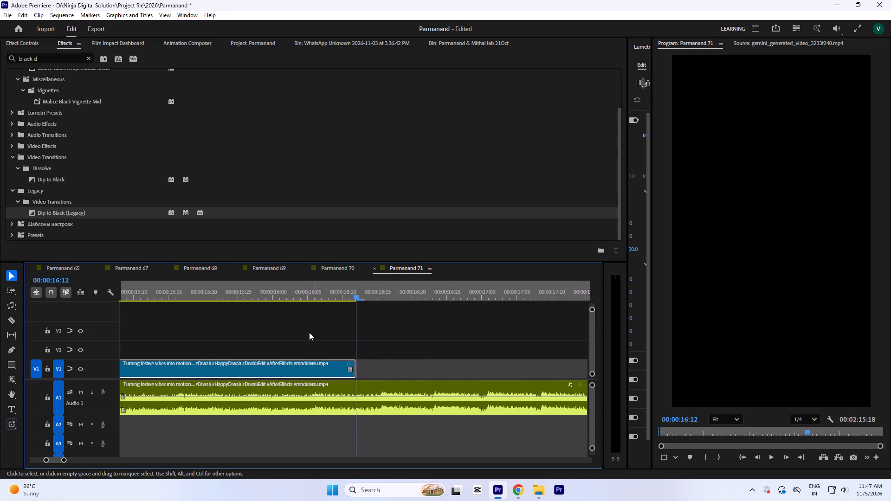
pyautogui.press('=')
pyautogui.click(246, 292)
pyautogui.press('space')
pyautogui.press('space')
# Extend the end of the Happy Diwali clip on V1 to 00:00:16:15.
pyautogui.click(401, 289)
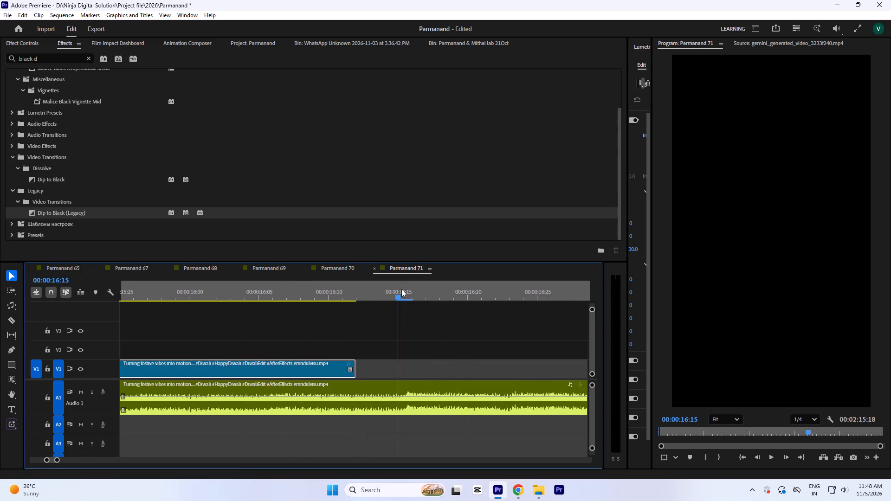
pyautogui.press('=')
pyautogui.press('=')
pyautogui.moveTo(361, 371); pyautogui.dragTo(405, 374)
pyautogui.press('-')
pyautogui.write('--')
# Save the project.
pyautogui.hotkey('ctrl', 's')
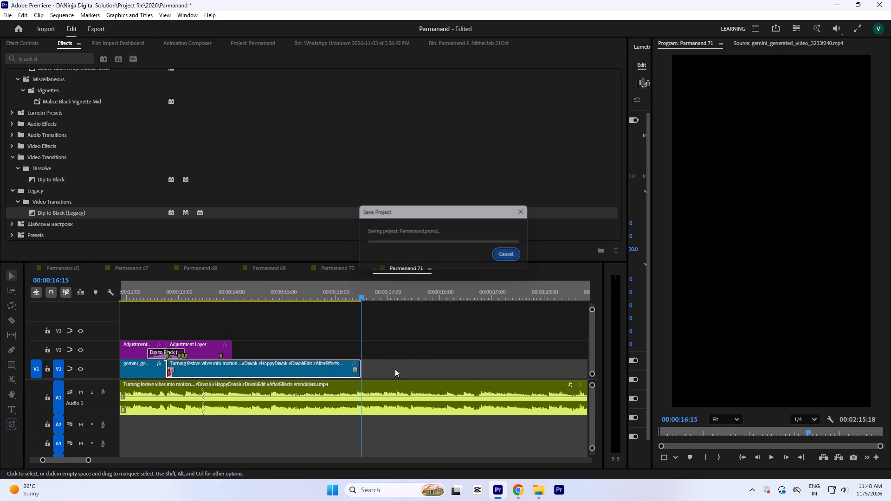
pyautogui.write('--')
pyautogui.press('-')
pyautogui.press('-')
pyautogui.press('-')
pyautogui.press('-')
pyautogui.press('-')
pyautogui.press('-')
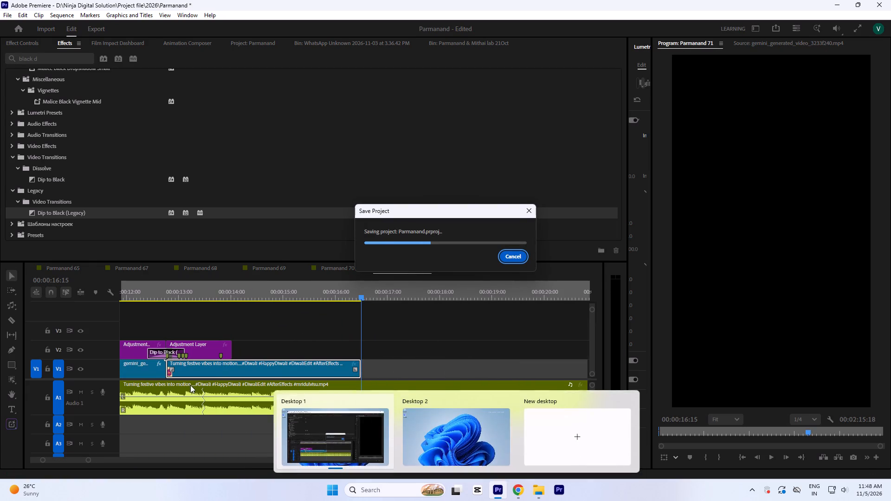
# Copy the parmanand reel cover image clip from V2 at the end of the Parmanand 70 sequence.
pyautogui.click(340, 264)
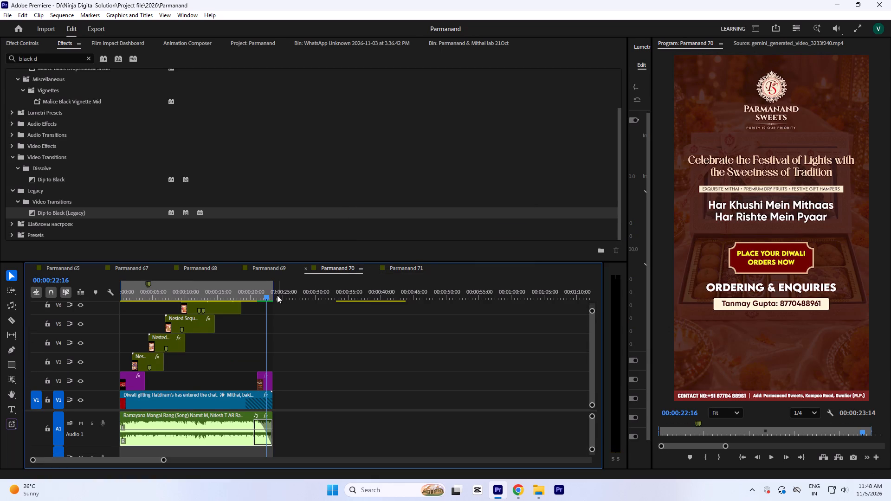
pyautogui.click(269, 292)
pyautogui.write('`=')
pyautogui.press('=')
pyautogui.press('=')
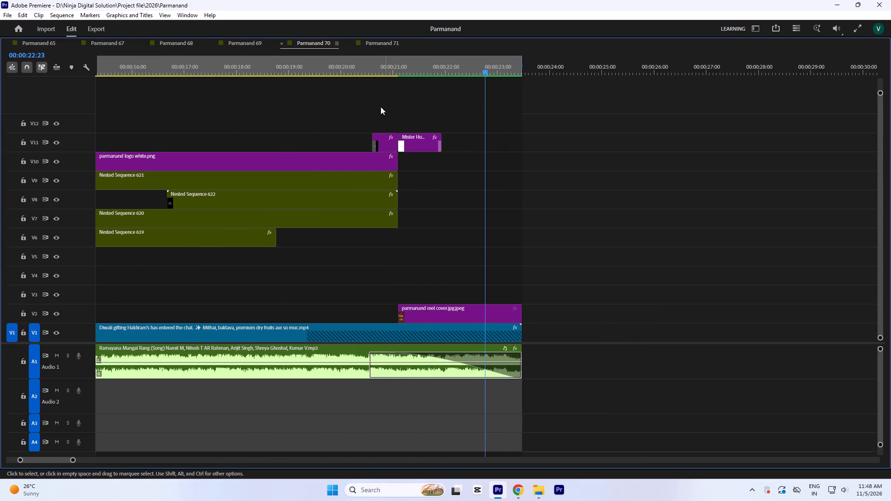
pyautogui.moveTo(379, 123); pyautogui.dragTo(400, 137)
pyautogui.click(434, 313)
pyautogui.hotkey('ctrl', 'c')
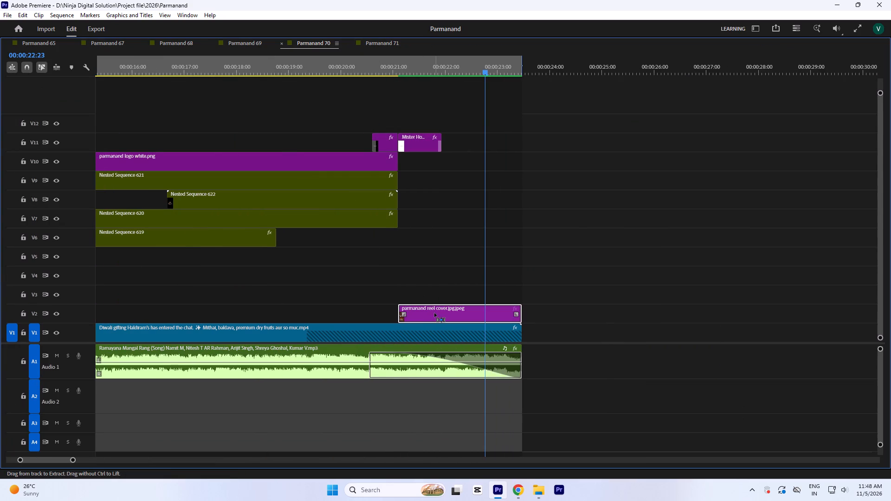
pyautogui.hotkey('ctrl', 'c')
pyautogui.press('-')
# Paste the reel cover into Parmanand 71 and place it on V1 directly after the Happy Diwali clip.
pyautogui.click(386, 44)
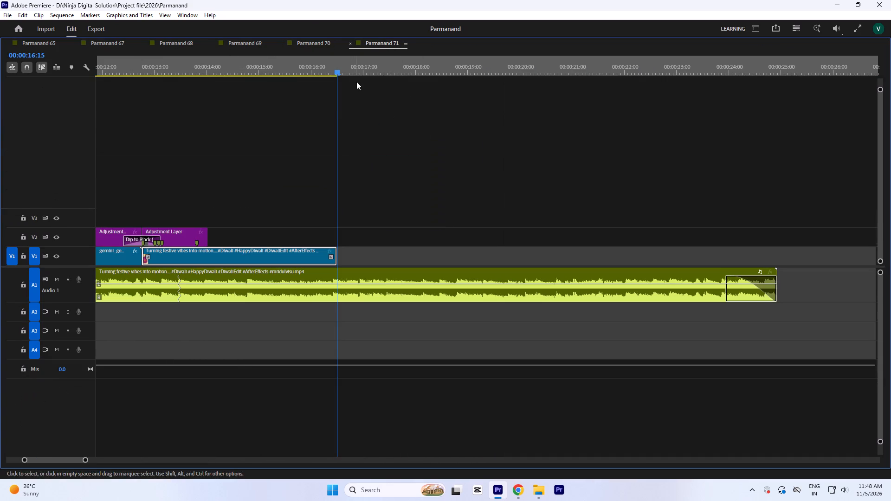
pyautogui.click(356, 68)
pyautogui.hotkey('ctrl', 'v')
pyautogui.press('=')
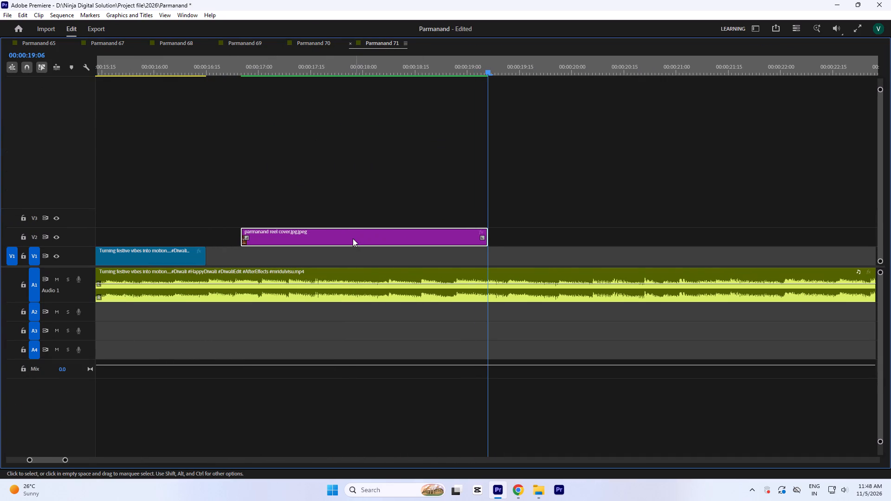
pyautogui.moveTo(348, 238); pyautogui.dragTo(316, 242)
pyautogui.moveTo(318, 237); pyautogui.dragTo(319, 253)
pyautogui.press('-')
pyautogui.press('-')
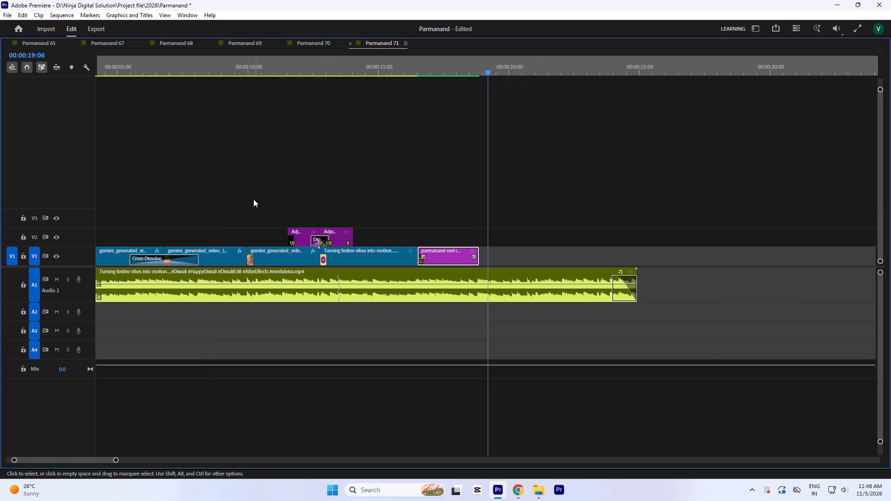
# Duplicate the two V2 adjustment layer pieces with their Dip to Black over the cut into the reel cover and play it.
pyautogui.moveTo(259, 197); pyautogui.dragTo(340, 239)
pyautogui.keyDown('alt'); pyautogui.moveTo(341, 240); pyautogui.dragTo(441, 240); pyautogui.keyUp('alt')
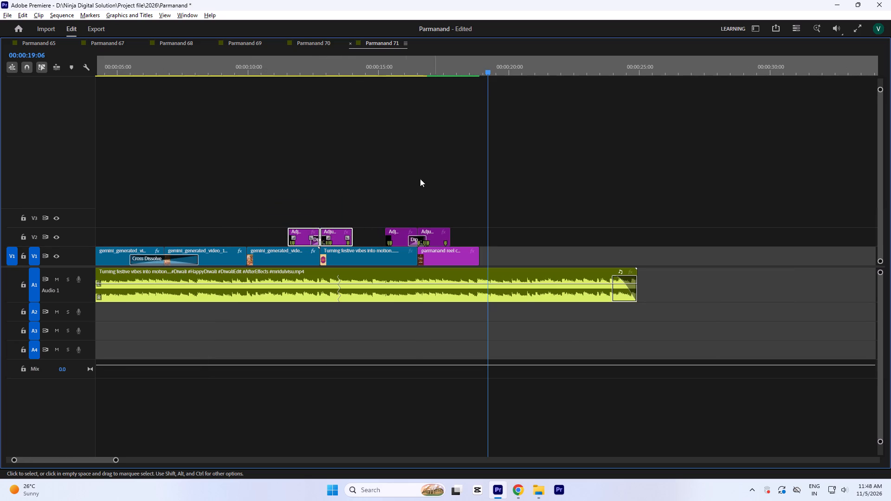
pyautogui.click(382, 62)
pyautogui.write('`-')
pyautogui.press('space')
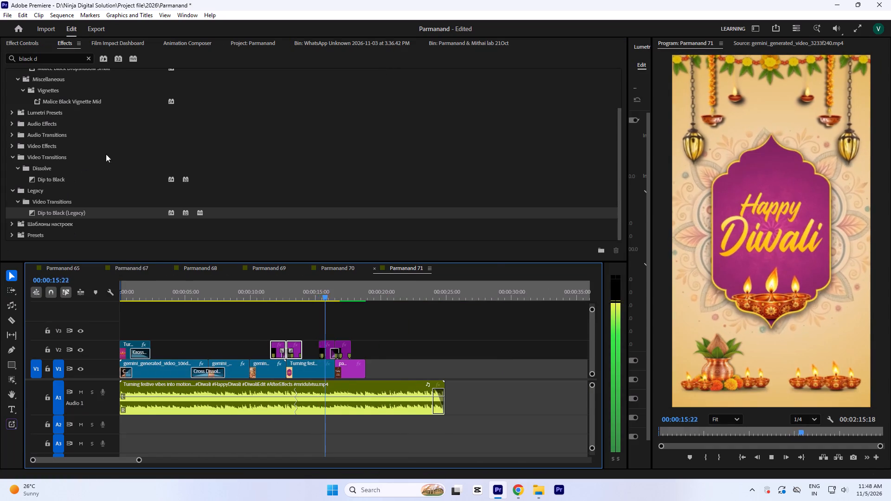
pyautogui.press('=')
pyautogui.press('=')
pyautogui.press('space')
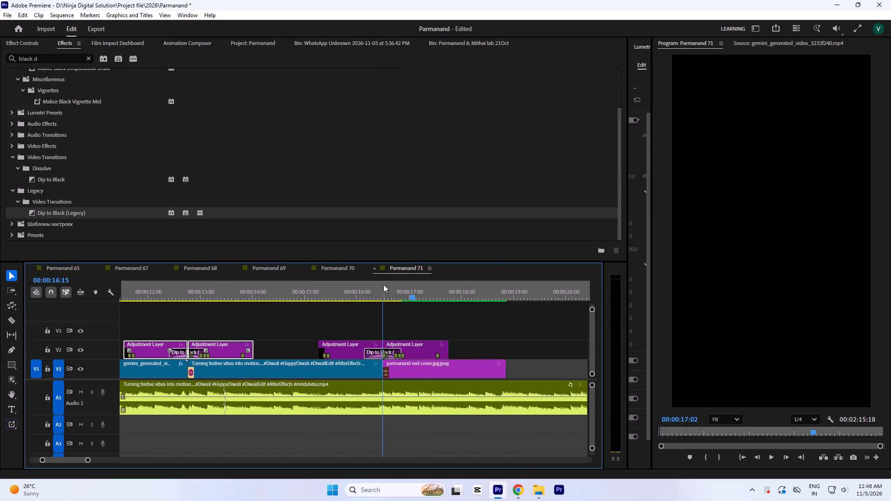
# Play from the cut between the Happy Diwali clip and the reel cover to check the ending.
pyautogui.click(383, 284)
pyautogui.press('=')
pyautogui.press('=')
pyautogui.press('=')
pyautogui.press('-')
pyautogui.press('-')
pyautogui.press('space')
pyautogui.press('-')
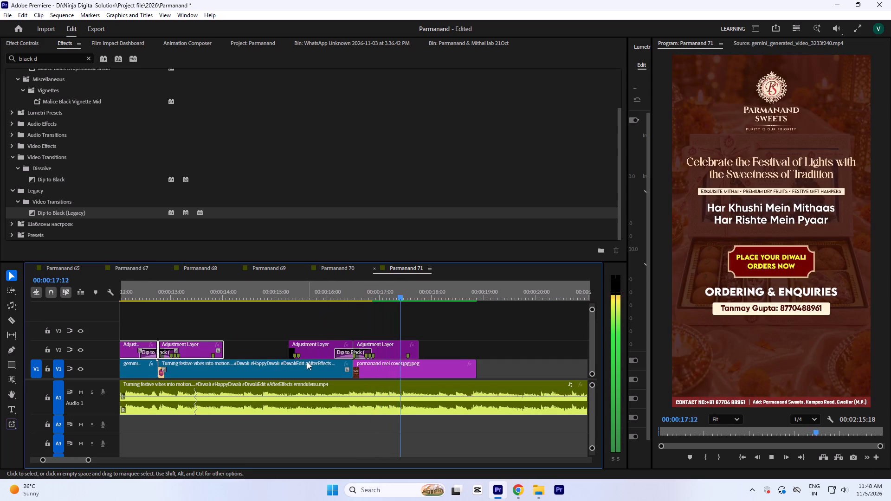
pyautogui.press('space')
# Trim the end of the music on A1 to match the end of the reel cover.
pyautogui.write('`-')
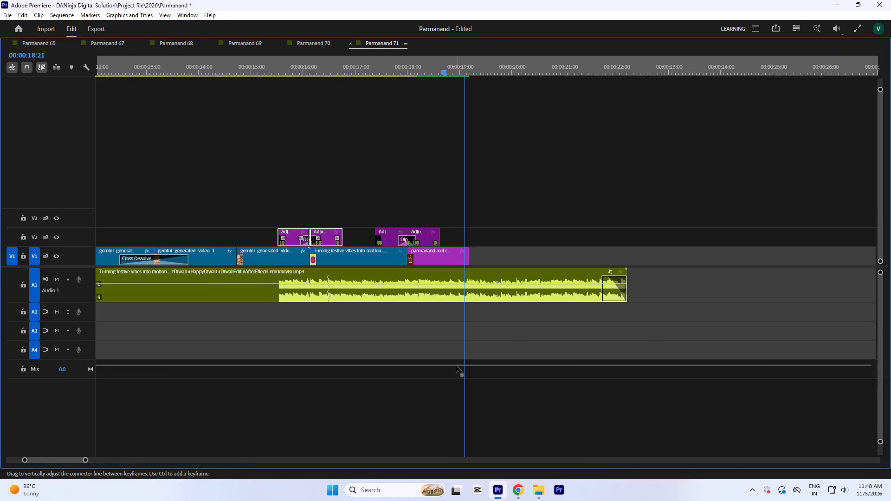
pyautogui.moveTo(624, 296); pyautogui.dragTo(469, 307)
# Lengthen the fade-out at the end of the A1 music so it starts at about 00:00:17:14, and play the ending.
pyautogui.press('=')
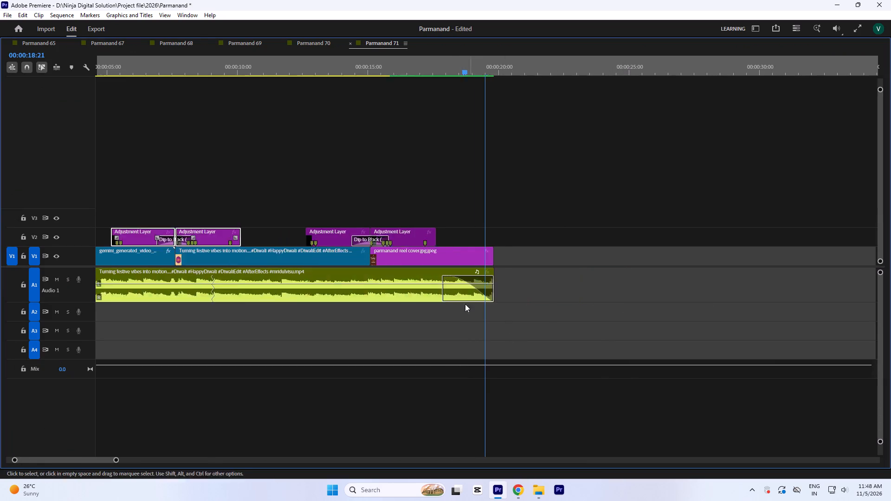
pyautogui.press('=')
pyautogui.press('=')
pyautogui.moveTo(310, 276); pyautogui.dragTo(223, 279)
pyautogui.press('-')
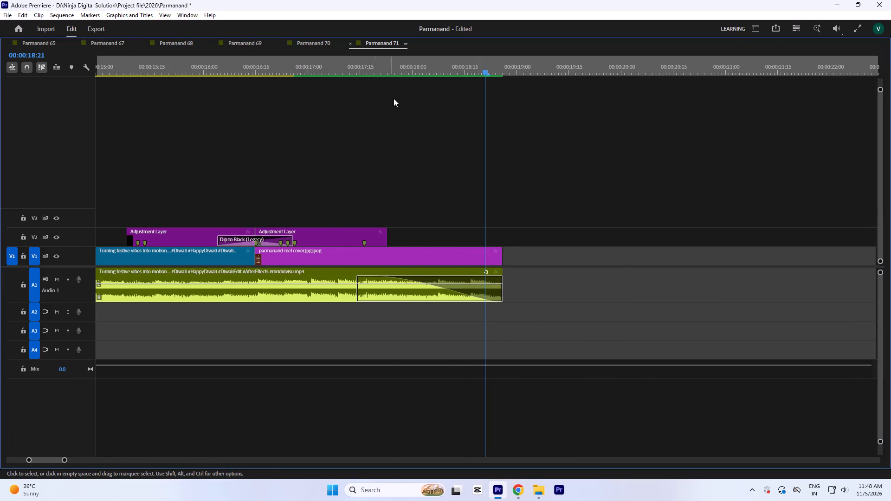
pyautogui.click(412, 66)
pyautogui.press('space')
pyautogui.press('space')
# Mark the Out point of Parmanand 71 at 00:00:18:25 and save the project.
pyautogui.press('=')
pyautogui.press('=')
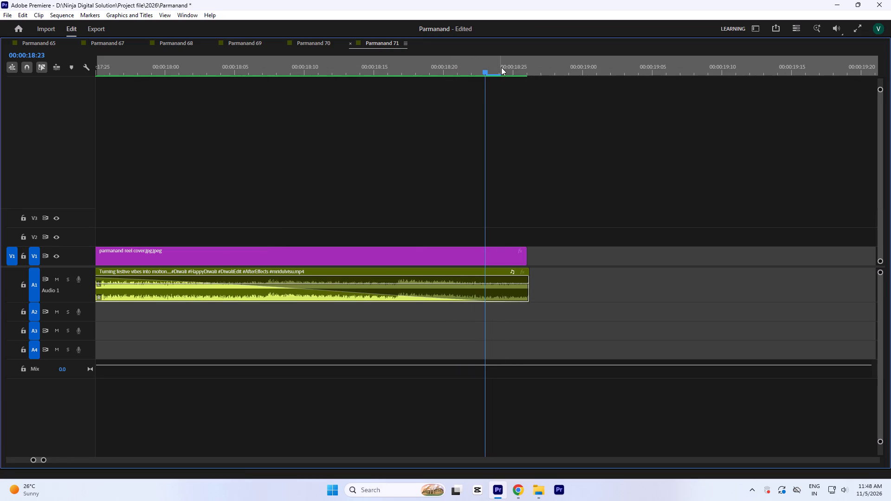
pyautogui.moveTo(502, 67); pyautogui.dragTo(510, 70)
pyautogui.write('o`')
pyautogui.hotkey('ctrl', 's')
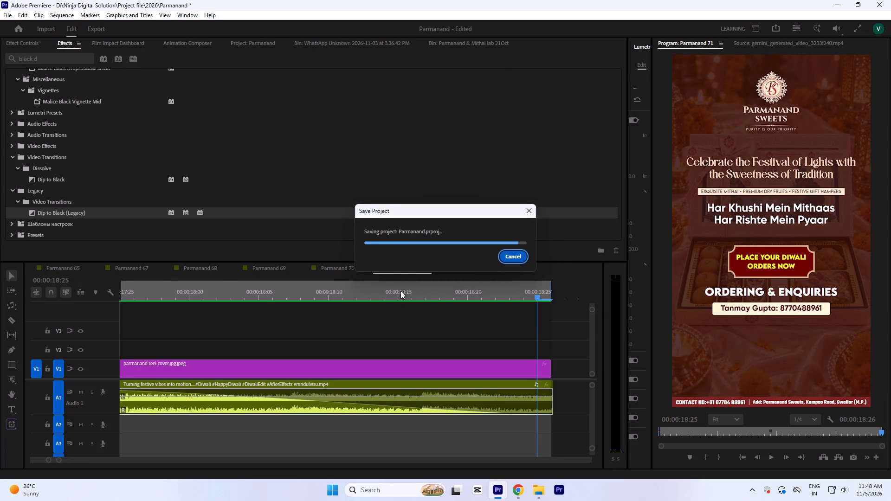
pyautogui.click(523, 291)
# Play the opening of Parmanand 71 repeatedly from the start to check the diya clip's cross dissolve into the couple footage.
pyautogui.click(533, 296)
pyautogui.press('=')
pyautogui.press('-')
pyautogui.press('-')
pyautogui.press('Return')
pyautogui.press('-')
pyautogui.press('space')
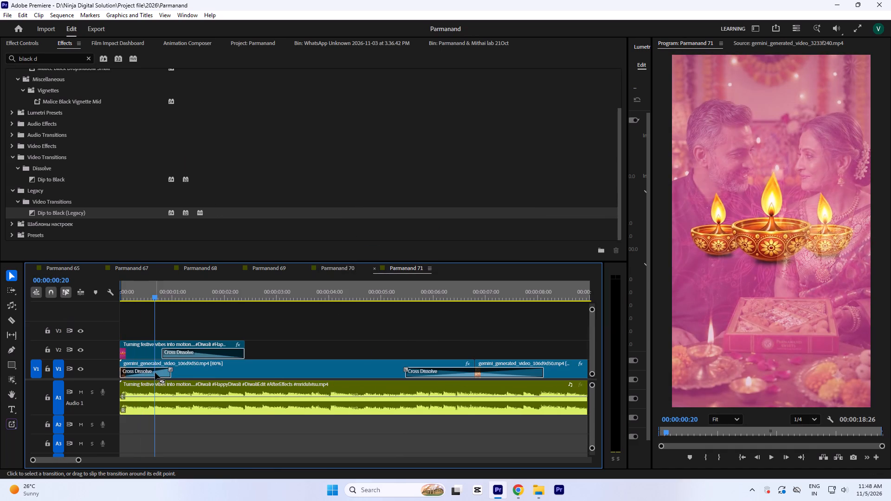
pyautogui.click(154, 373)
pyautogui.moveTo(151, 299); pyautogui.dragTo(52, 315)
pyautogui.press('space')
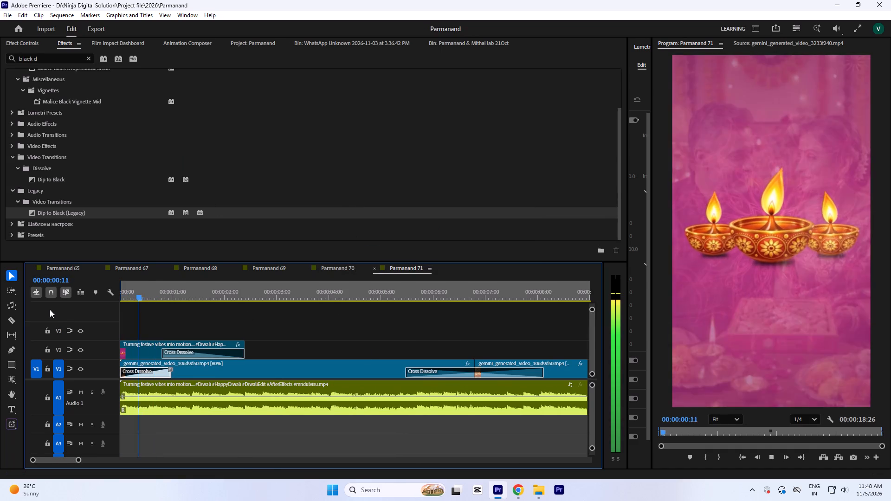
pyautogui.press('space')
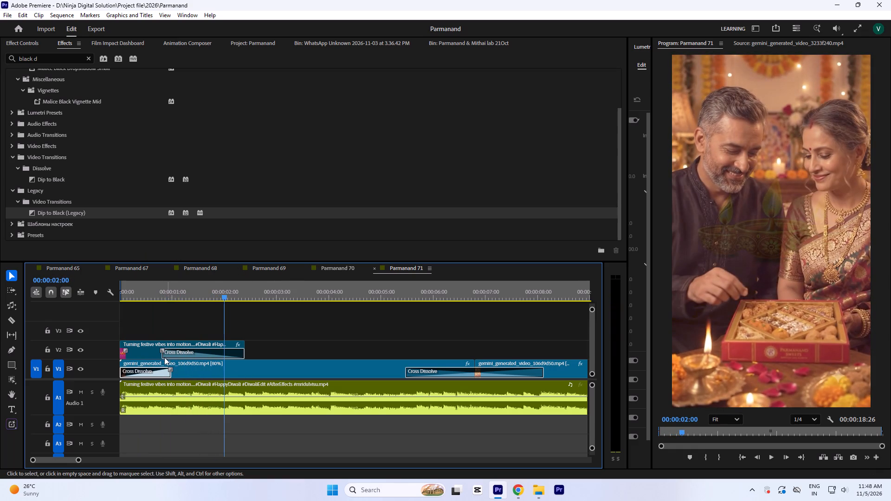
pyautogui.moveTo(148, 294); pyautogui.dragTo(76, 307)
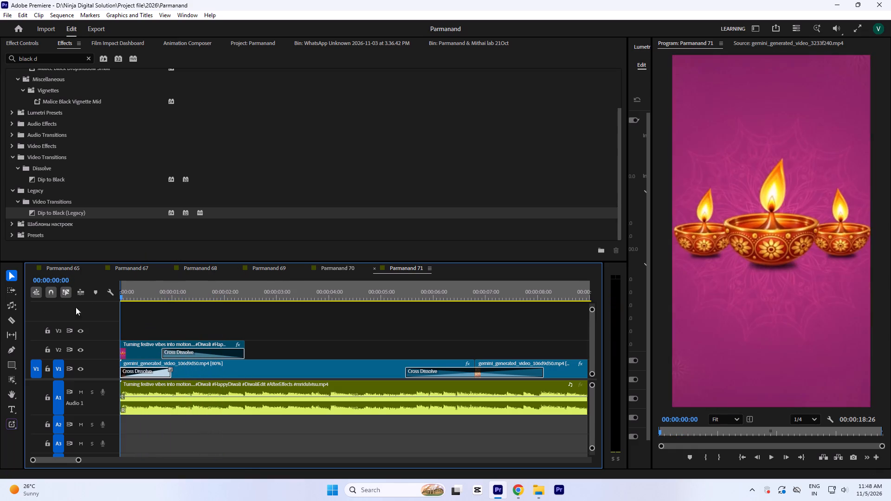
pyautogui.moveTo(76, 307); pyautogui.dragTo(48, 307)
pyautogui.press('space')
pyautogui.press('space')
pyautogui.press('space')
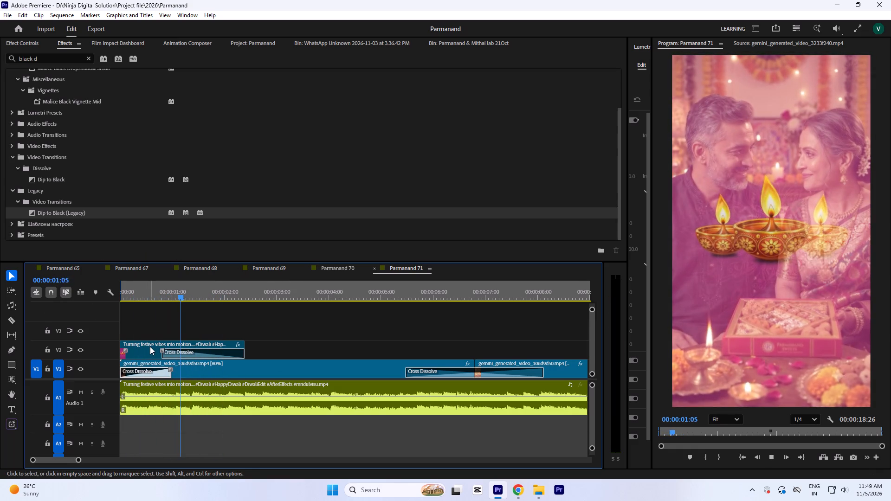
pyautogui.press('space')
# Play Parmanand 71 from the start through the sweets shots and Happy Diwali clip to the reel cover to review the edit.
pyautogui.moveTo(134, 288); pyautogui.dragTo(32, 294)
pyautogui.press('space')
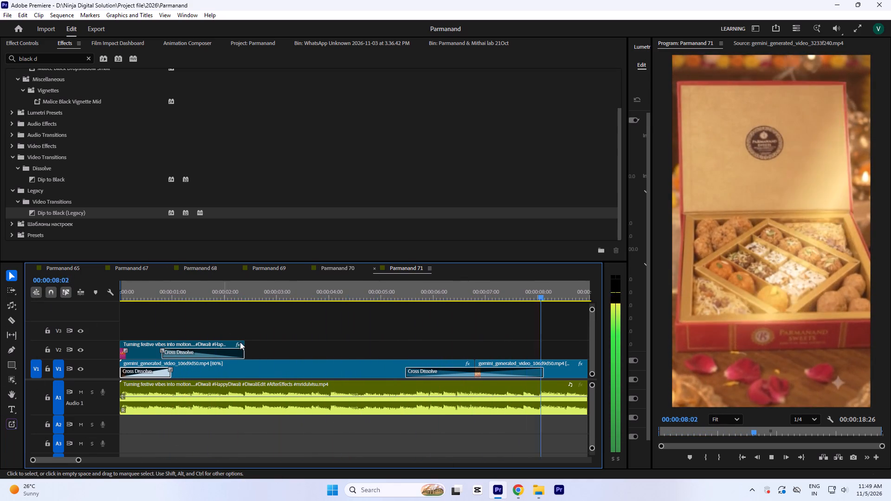
pyautogui.press('space')
pyautogui.press('-')
pyautogui.press('space')
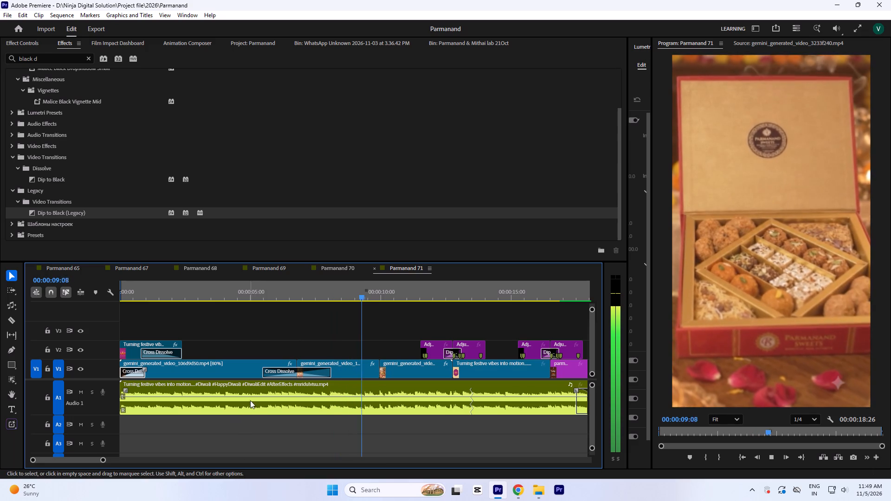
pyautogui.press('space')
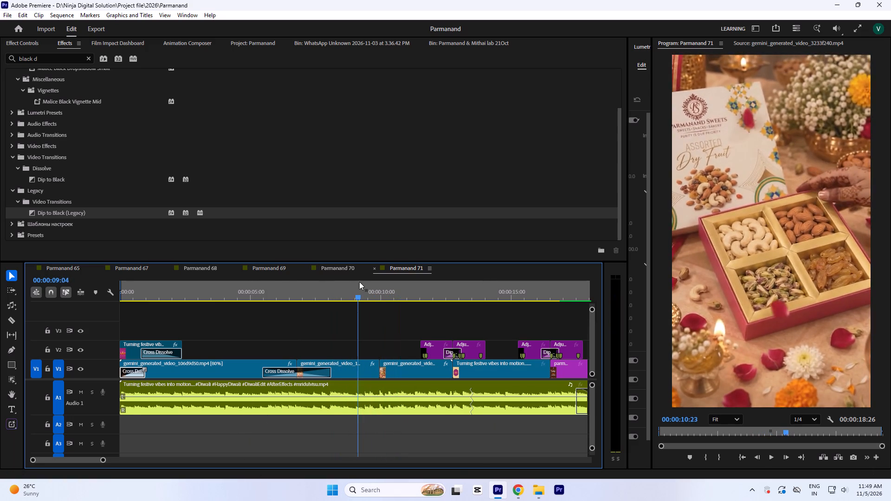
pyautogui.click(359, 282)
pyautogui.press('space')
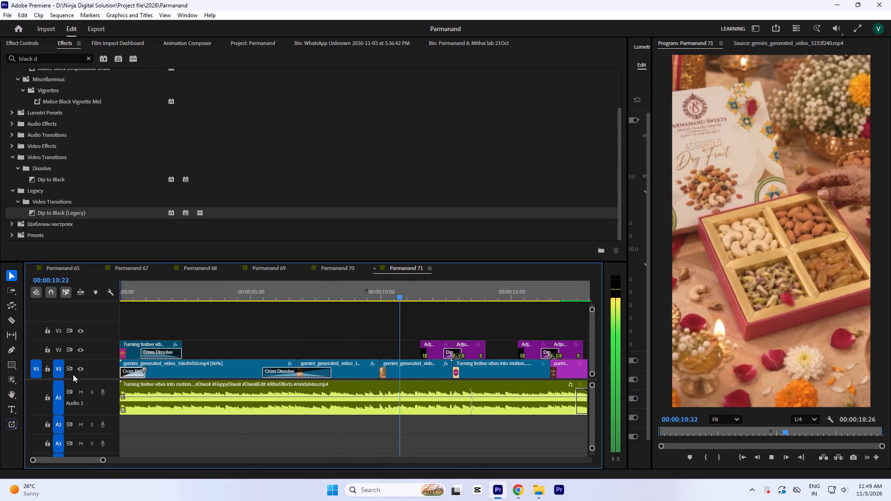
pyautogui.press('-')
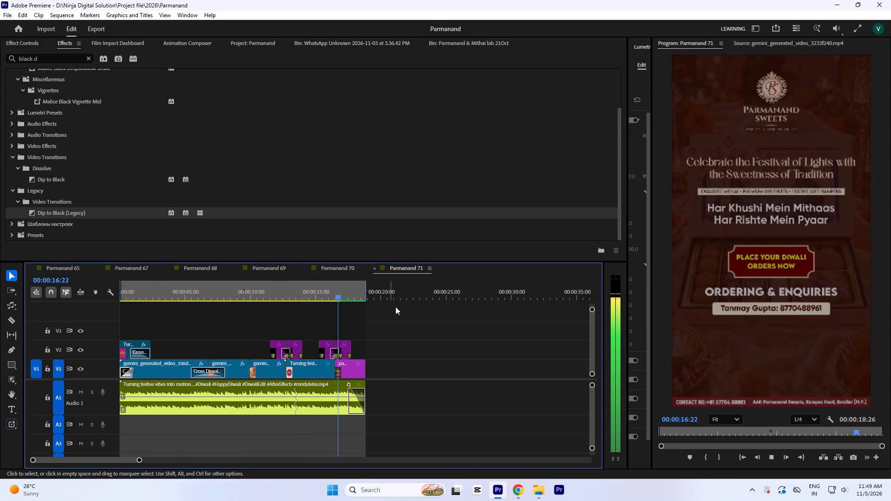
pyautogui.press('space')
# Move all V2 clips, the opening diya clip and the adjustment layers, up to V3 at the same times, and save the project.
pyautogui.moveTo(402, 345); pyautogui.dragTo(61, 316)
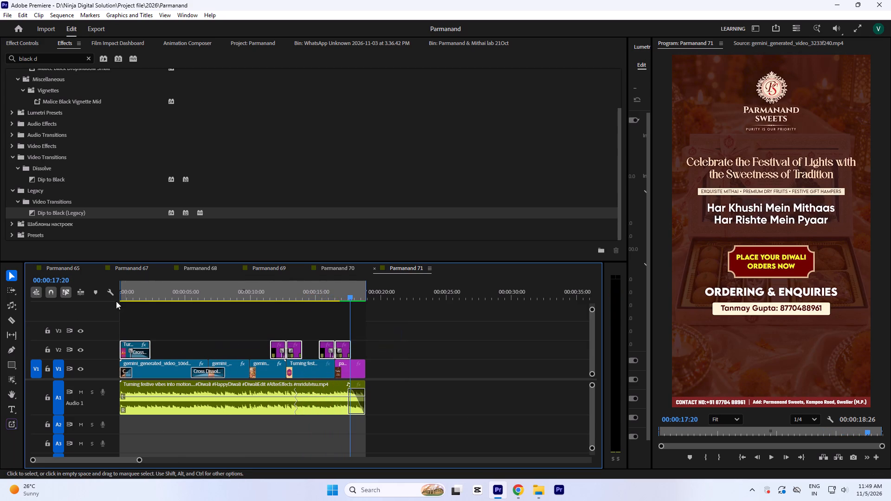
pyautogui.click(130, 294)
pyautogui.press('=')
pyautogui.press('=')
pyautogui.press('=')
pyautogui.moveTo(168, 347); pyautogui.dragTo(167, 334)
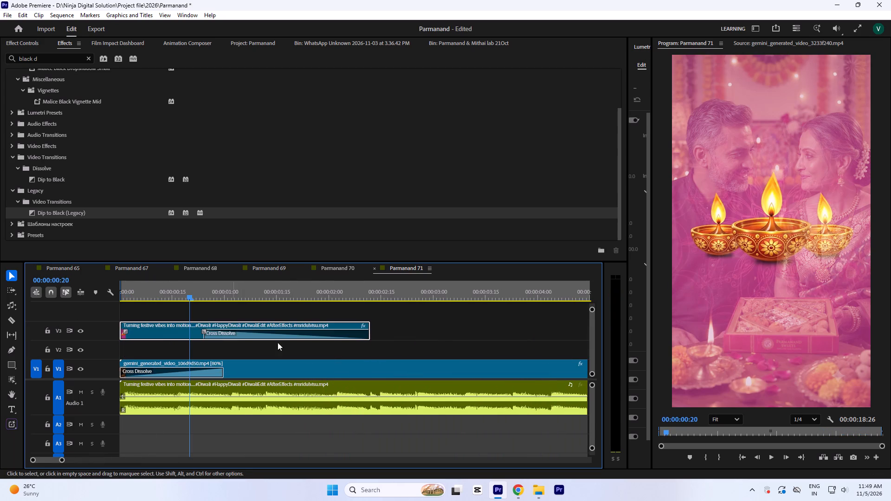
pyautogui.click(377, 335)
pyautogui.write('--')
pyautogui.hotkey('ctrl', 's')
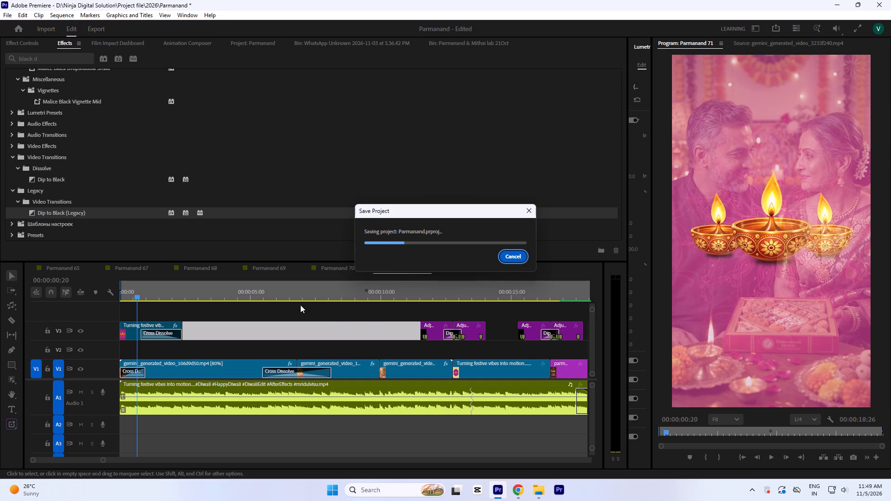